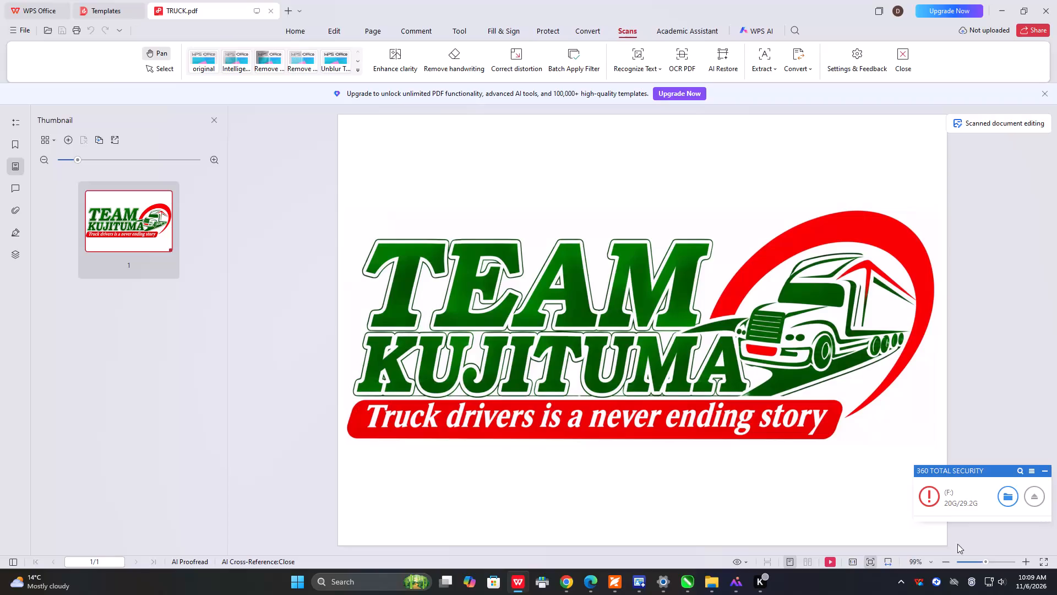
# Switch to CorelDRAW and bring up the Untitled-4 document with the KARIS lettering.
pyautogui.click(691, 582)
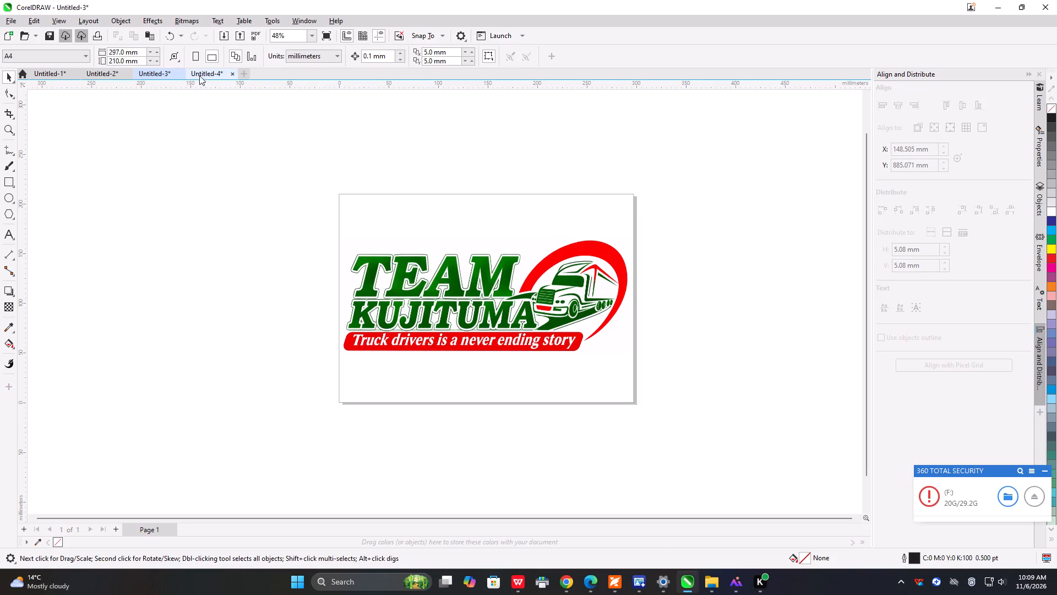
pyautogui.click(213, 71)
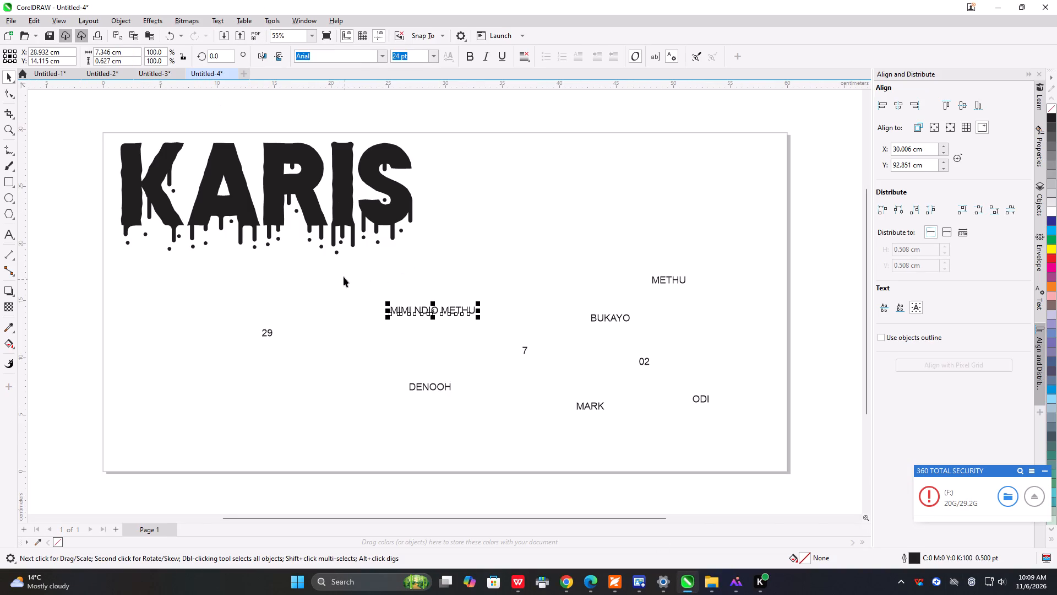
# Set the KARIS text's width to 28 cm and shift it slightly toward the page's top edge.
pyautogui.click(394, 199)
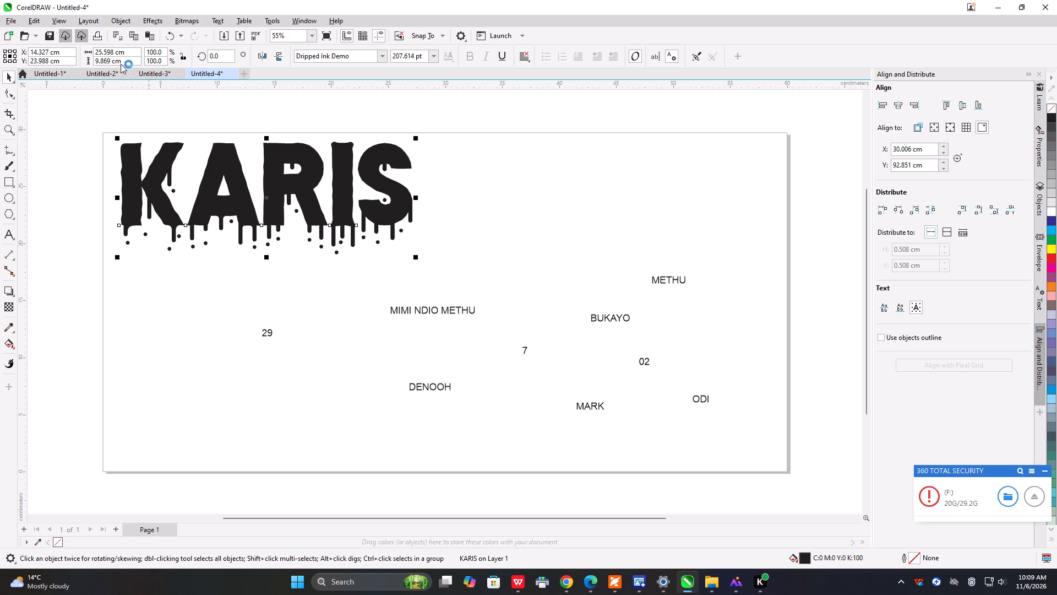
pyautogui.click(162, 256)
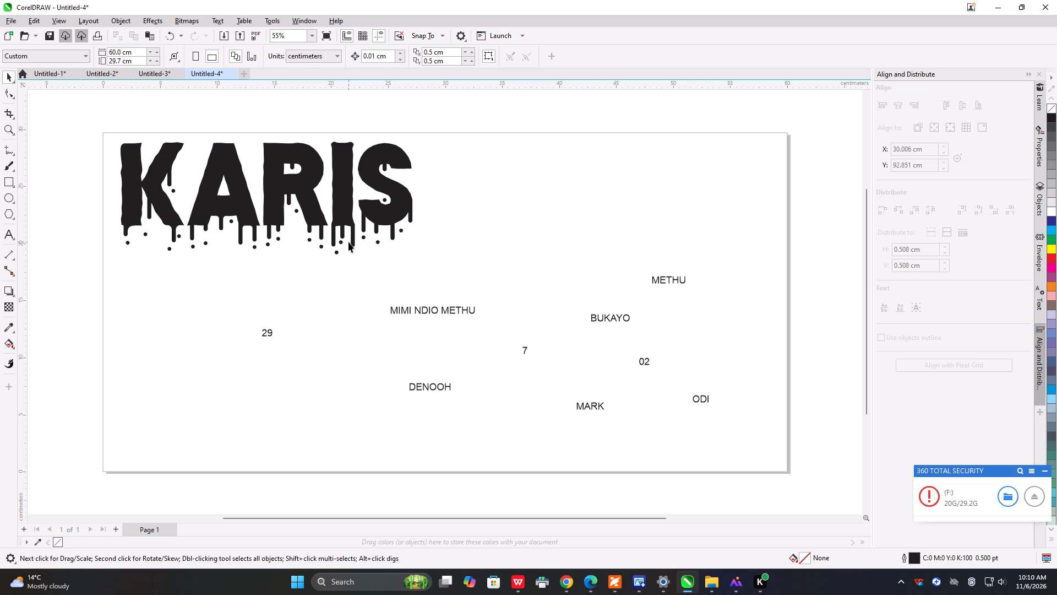
pyautogui.click(285, 182)
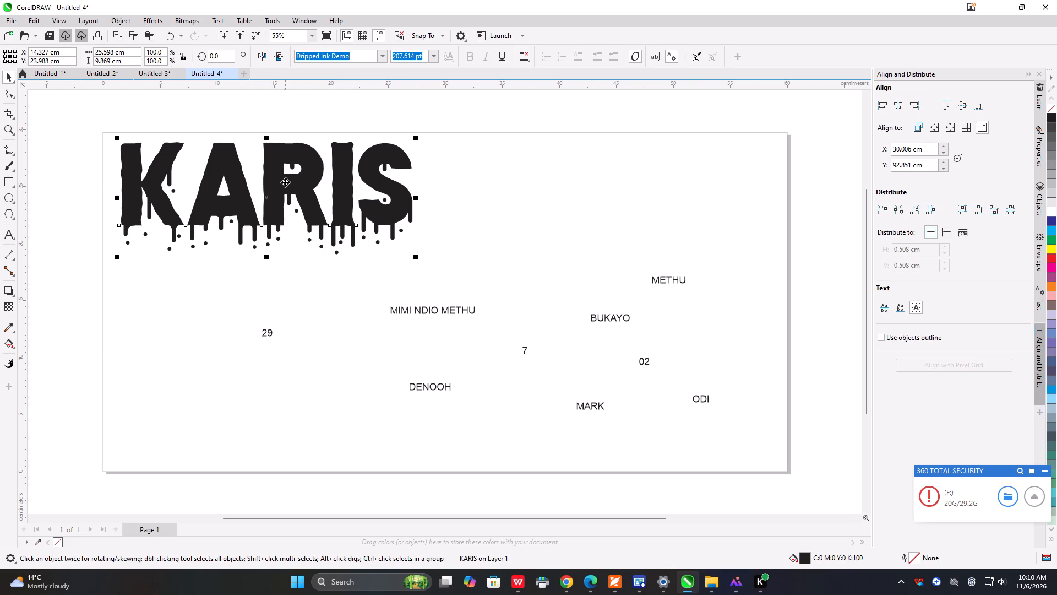
pyautogui.moveTo(130, 54); pyautogui.dragTo(53, 58)
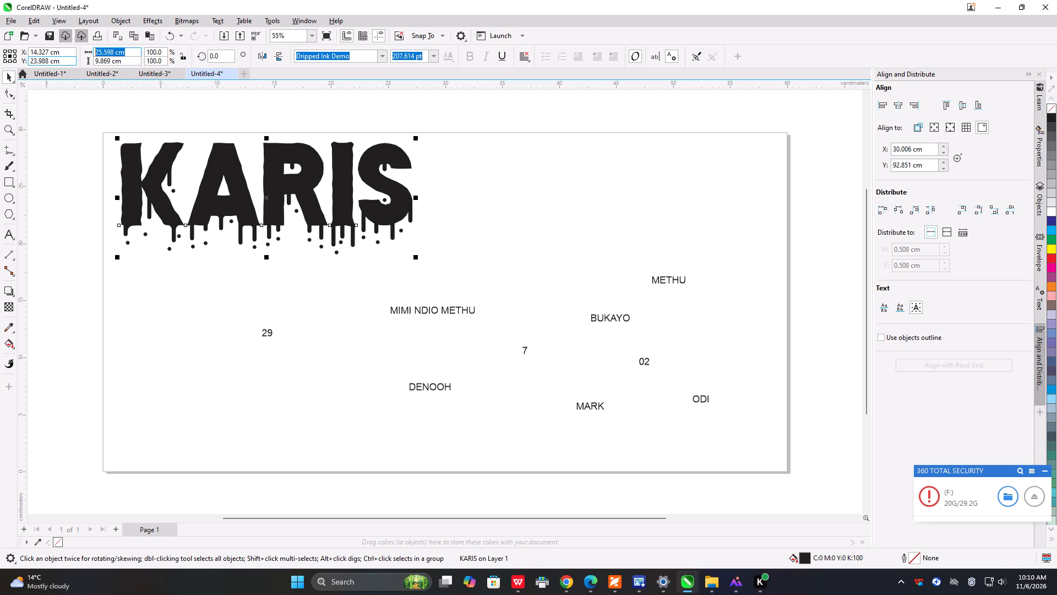
pyautogui.write('28')
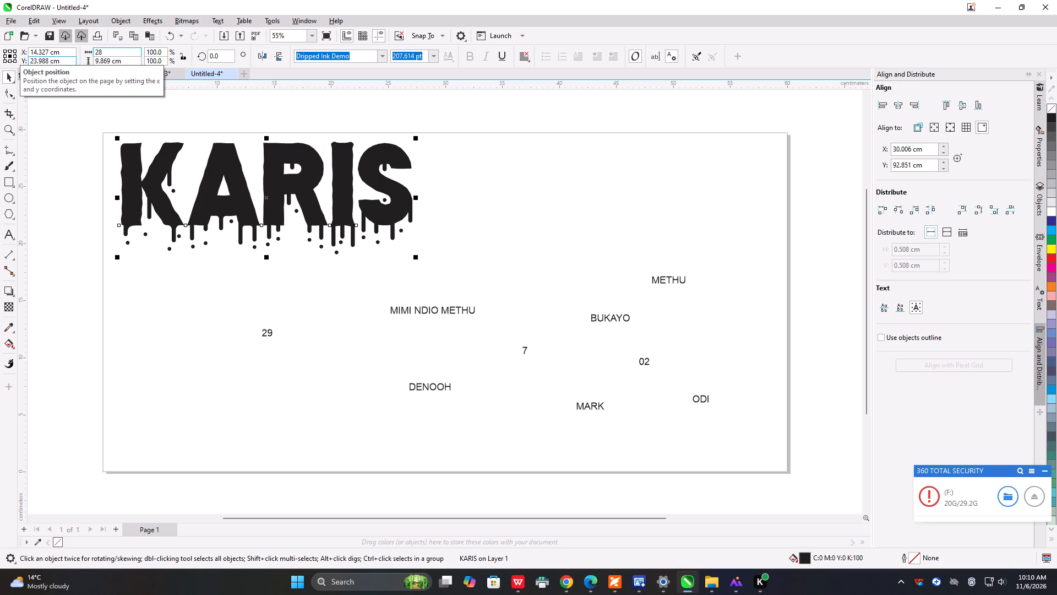
pyautogui.press('Return')
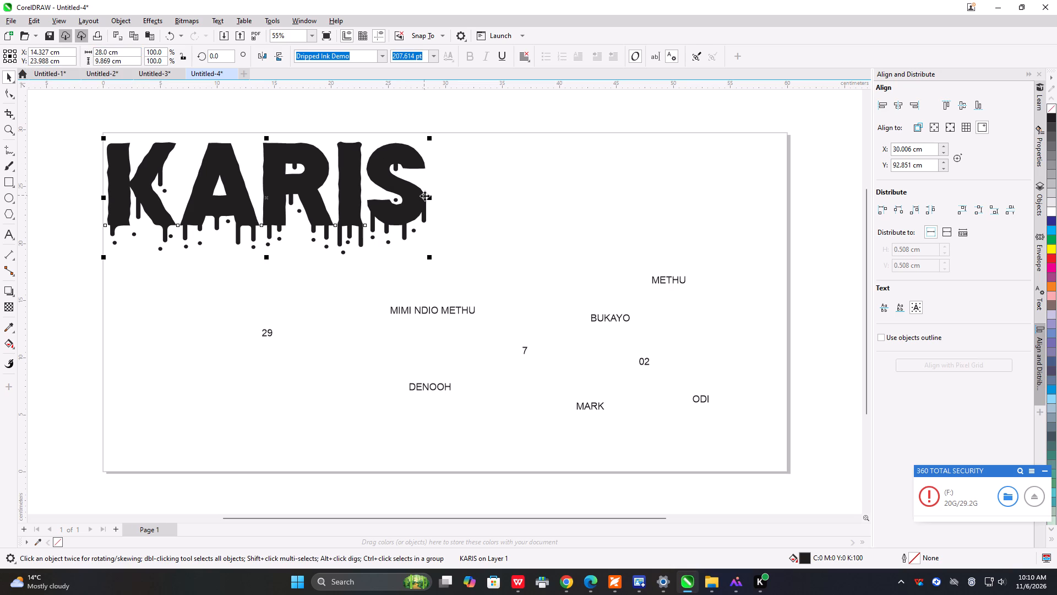
pyautogui.click(302, 200)
pyautogui.click(304, 196)
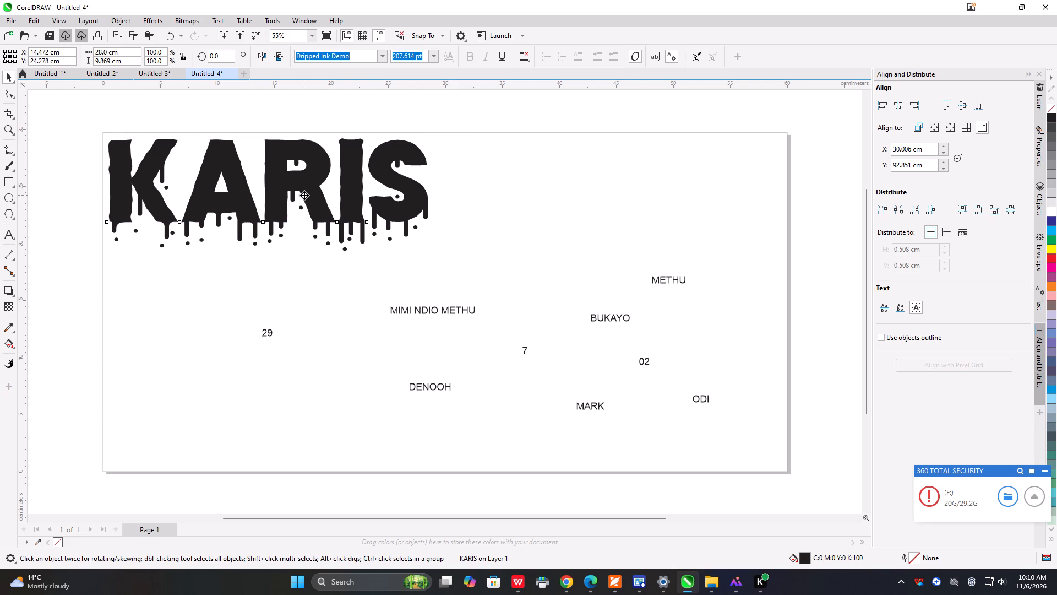
# Change the font of the MIMI NDIO METHU text to Dripped Ink Demo.
pyautogui.click(434, 312)
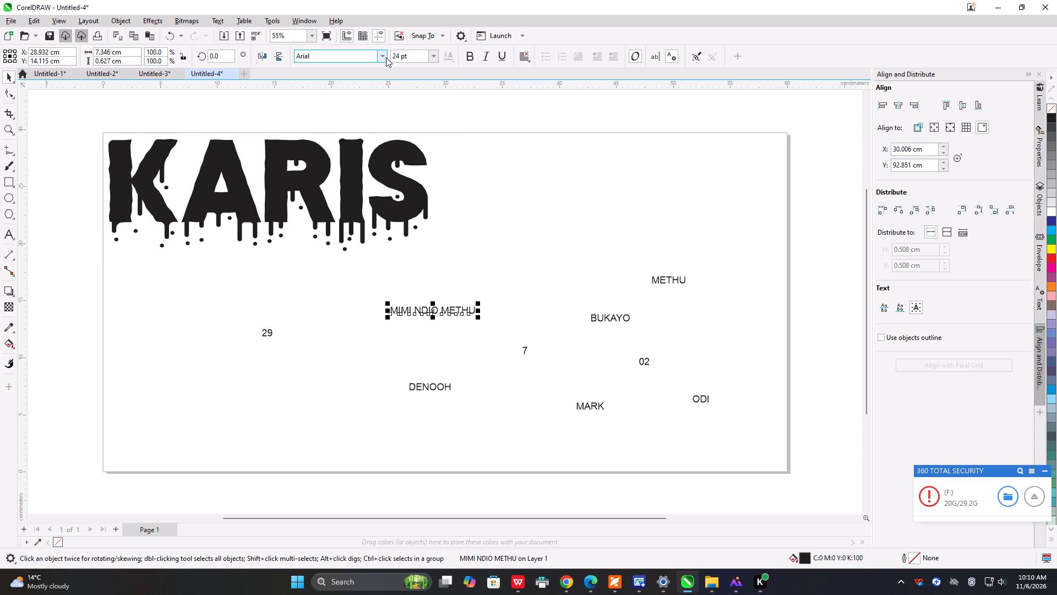
pyautogui.click(380, 55)
pyautogui.click(346, 90)
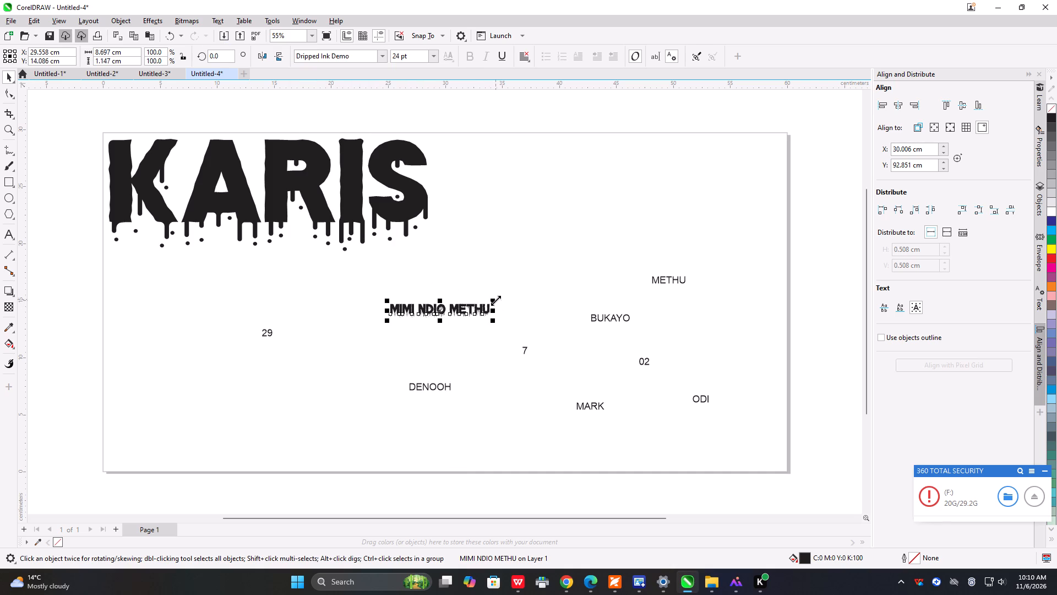
# Enlarge MIMI NDIO METHU to about 28.1 cm wide and place it beside KARIS near the page's top.
pyautogui.moveTo(495, 300); pyautogui.dragTo(608, 236)
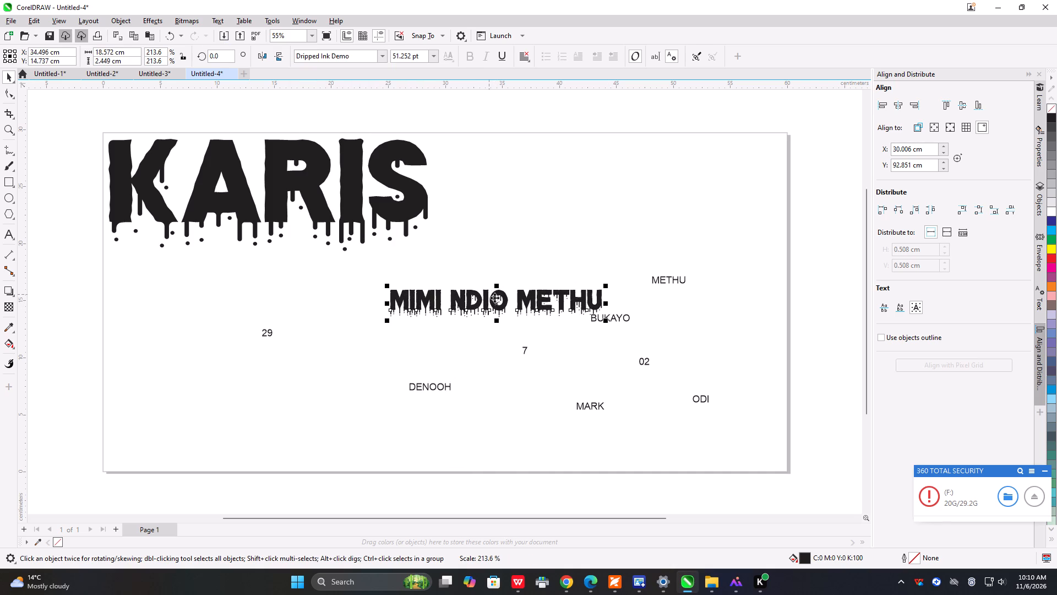
pyautogui.moveTo(496, 301); pyautogui.dragTo(555, 166)
pyautogui.moveTo(666, 187); pyautogui.dragTo(775, 300)
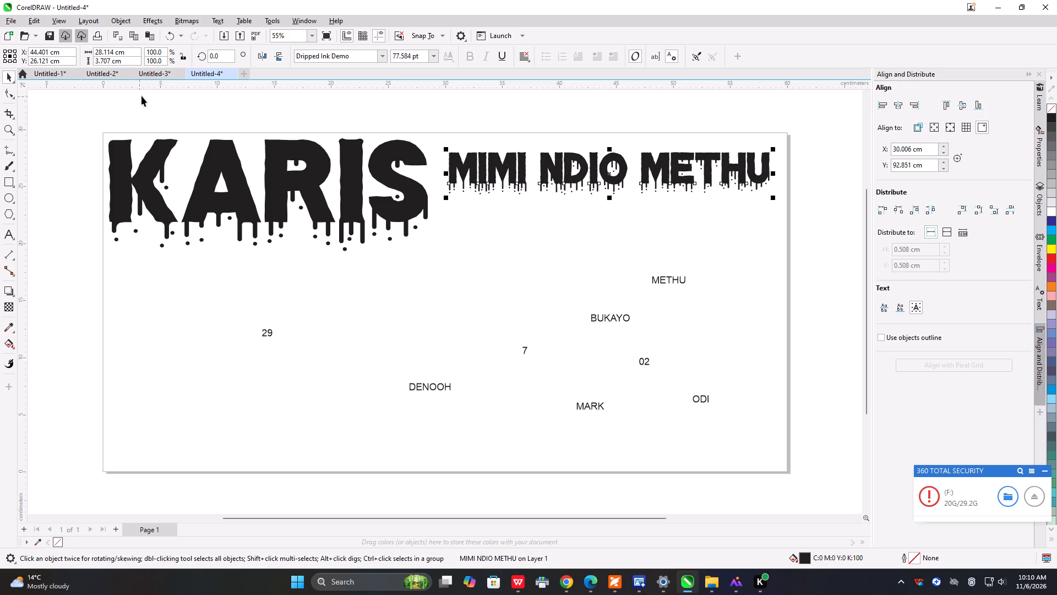
# Check the size of KARIS, and resize MIMI NDIO METHU to 28 cm wide by 9.8 cm high.
pyautogui.click(277, 194)
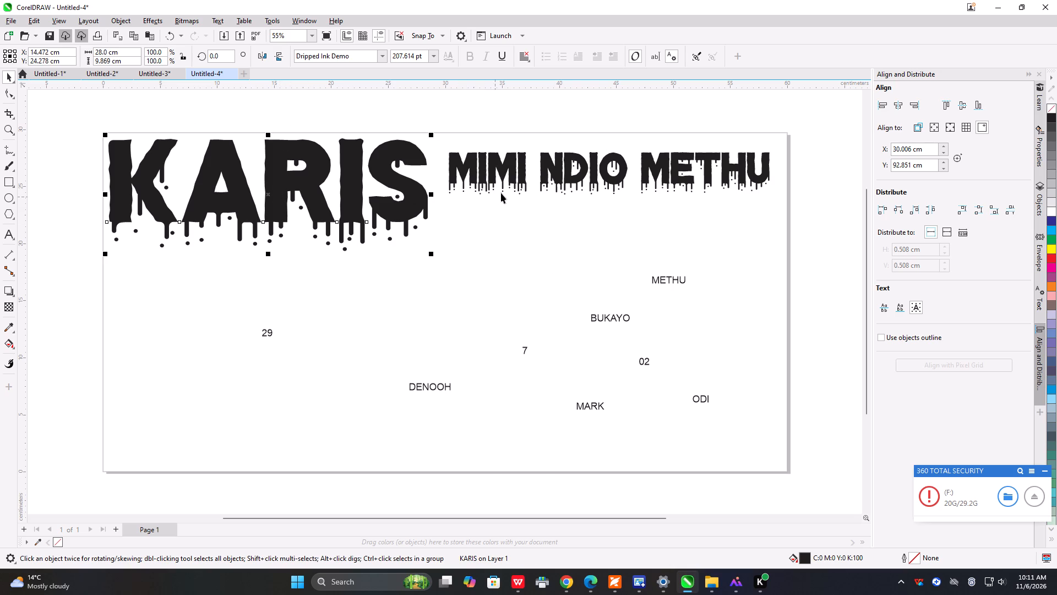
pyautogui.click(519, 178)
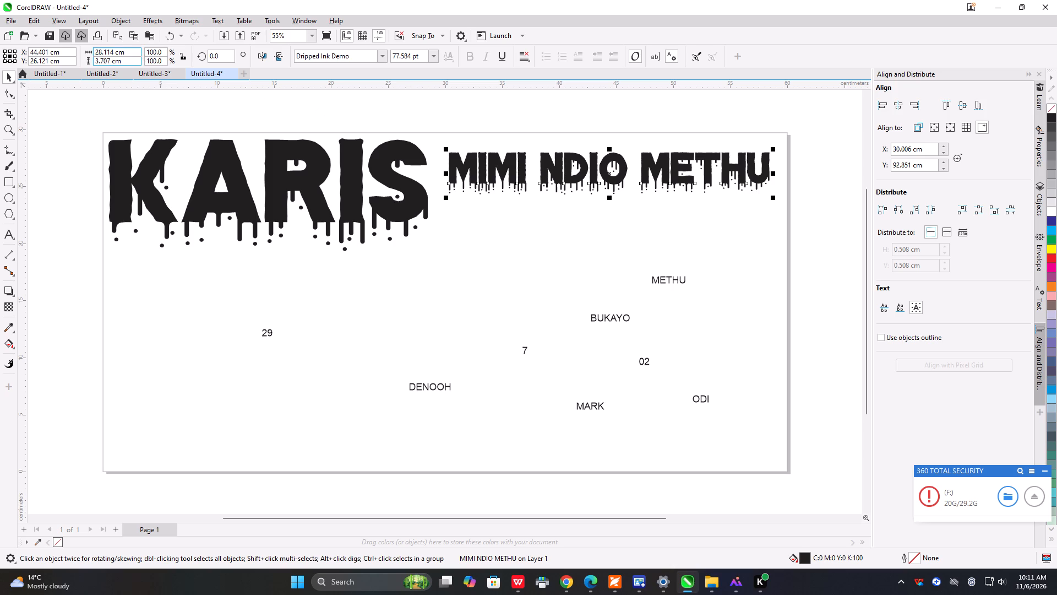
pyautogui.moveTo(130, 53); pyautogui.dragTo(0, 47)
pyautogui.write('28')
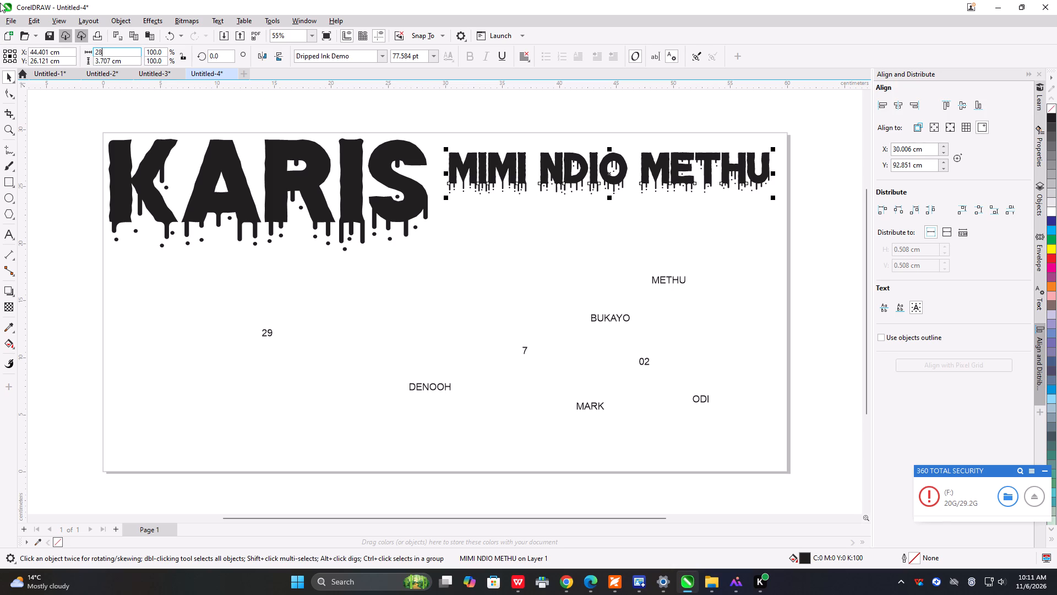
pyautogui.moveTo(128, 64); pyautogui.dragTo(58, 77)
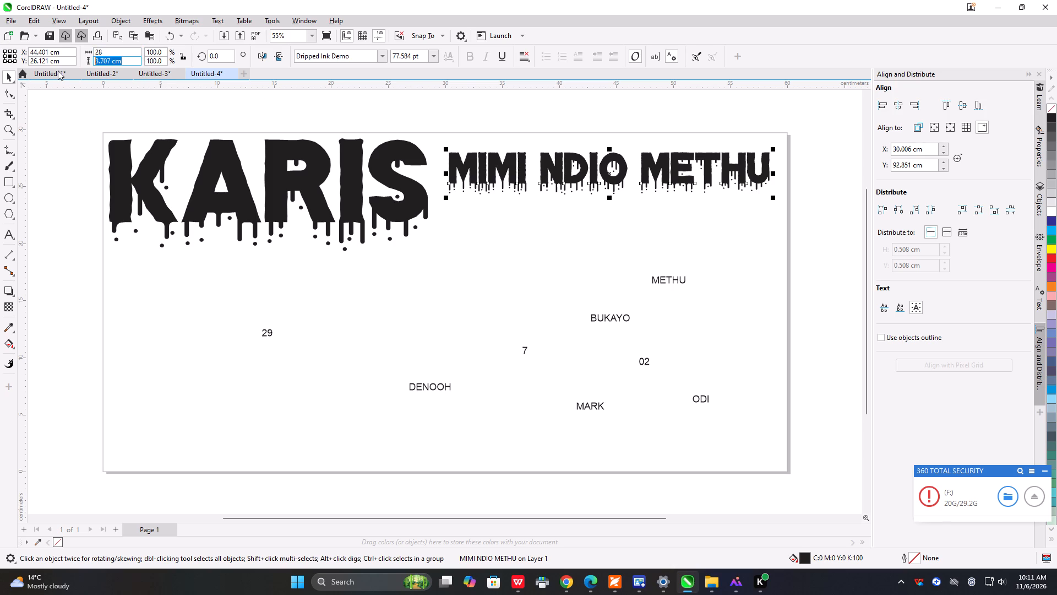
pyautogui.write('9.8')
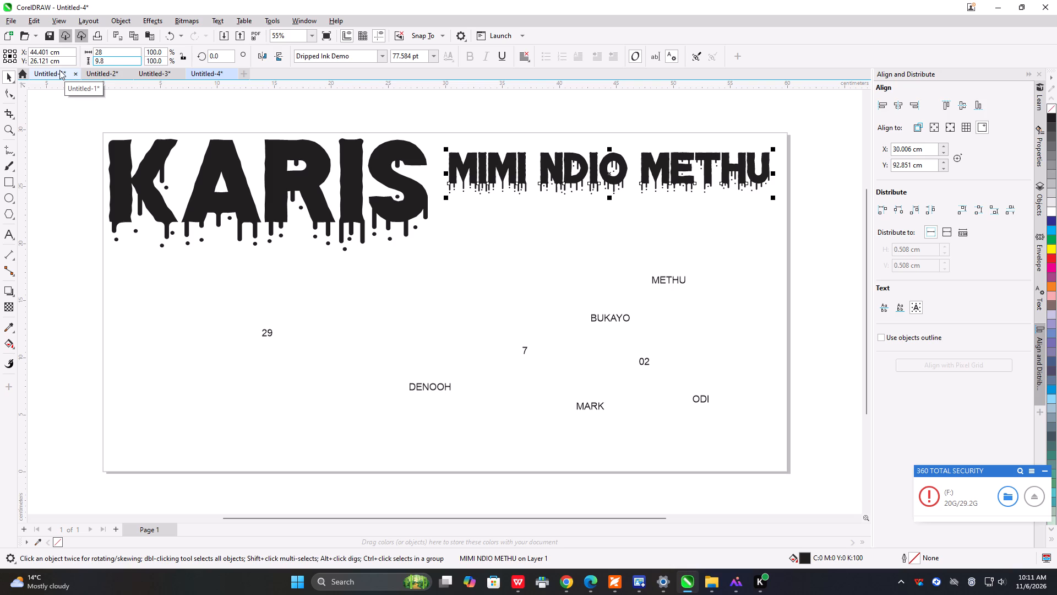
pyautogui.press('Return')
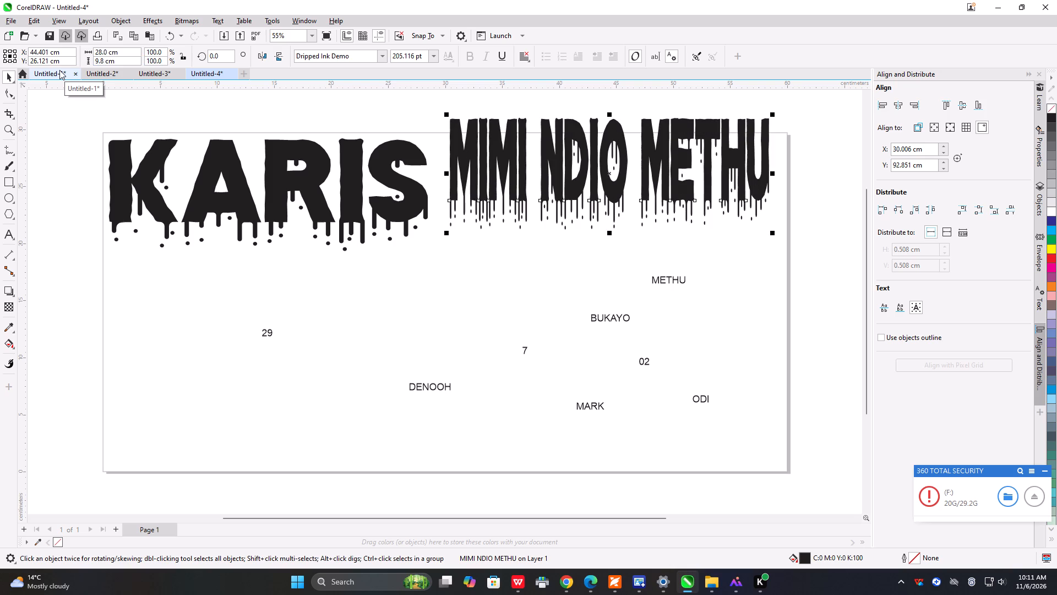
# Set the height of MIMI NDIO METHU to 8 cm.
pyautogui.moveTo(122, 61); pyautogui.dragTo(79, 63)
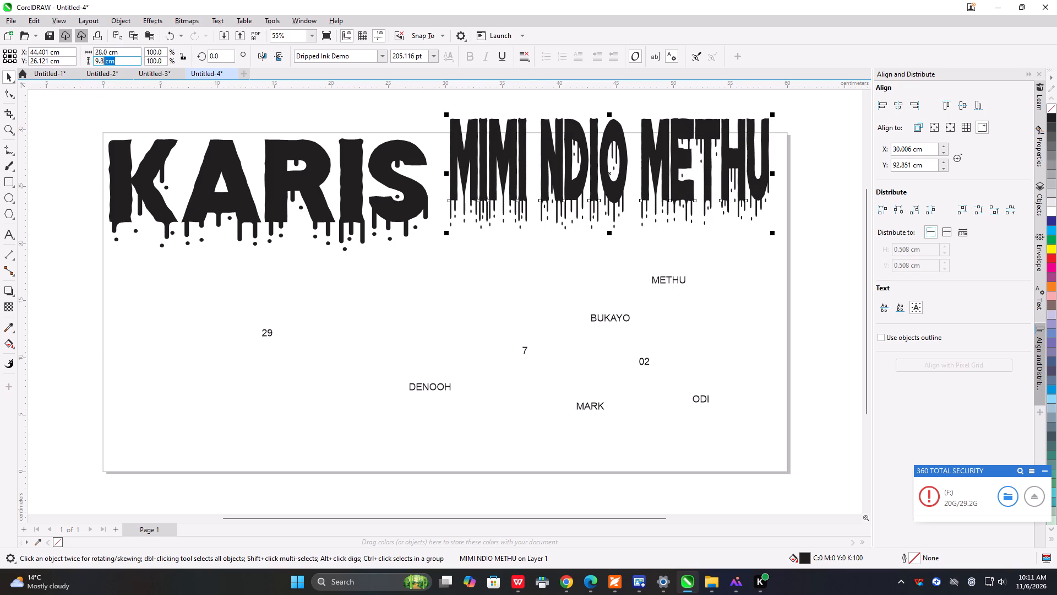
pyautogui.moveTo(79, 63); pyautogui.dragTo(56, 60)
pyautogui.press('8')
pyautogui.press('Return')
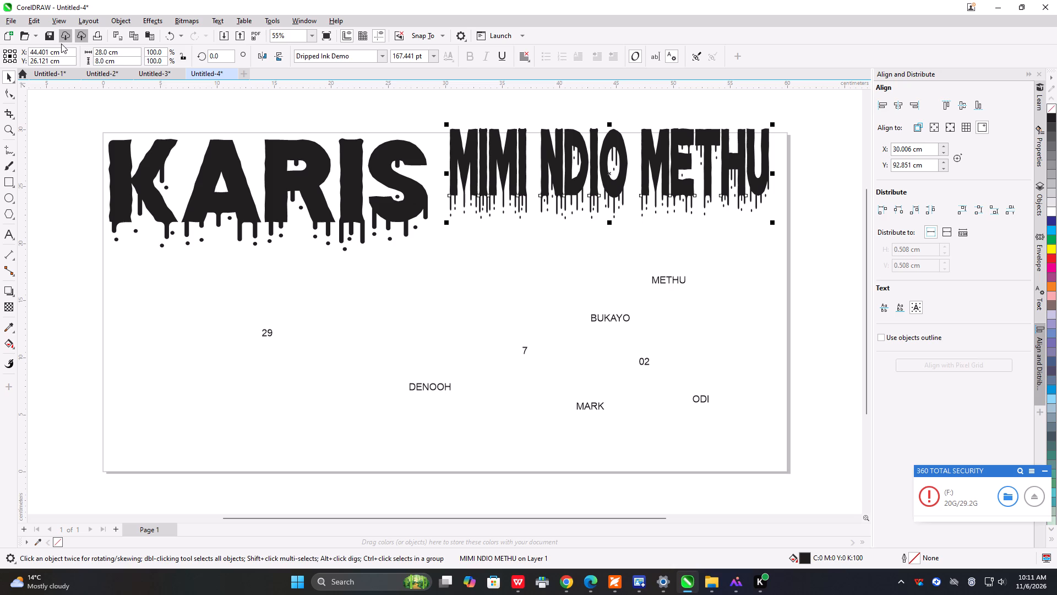
# Set the height of MIMI NDIO METHU to 7 cm.
pyautogui.moveTo(122, 63); pyautogui.dragTo(80, 59)
pyautogui.moveTo(80, 59); pyautogui.dragTo(79, 59)
pyautogui.press('7')
pyautogui.press('Return')
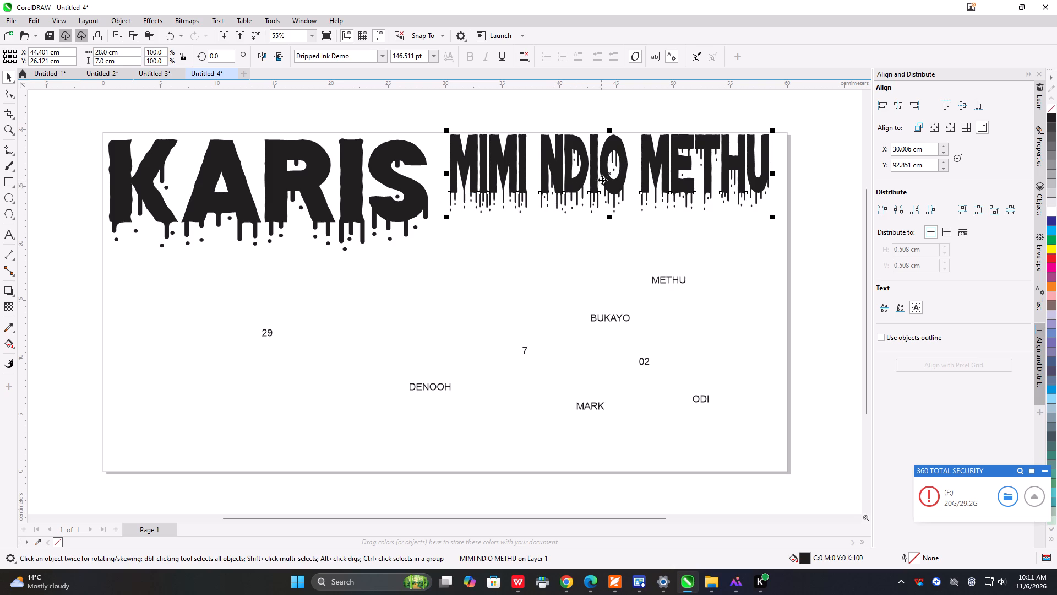
# Reposition MIMI NDIO METHU beside KARIS within the page and enlarge it to about 29.3 by 7.3 cm.
pyautogui.moveTo(609, 176); pyautogui.dragTo(323, 288)
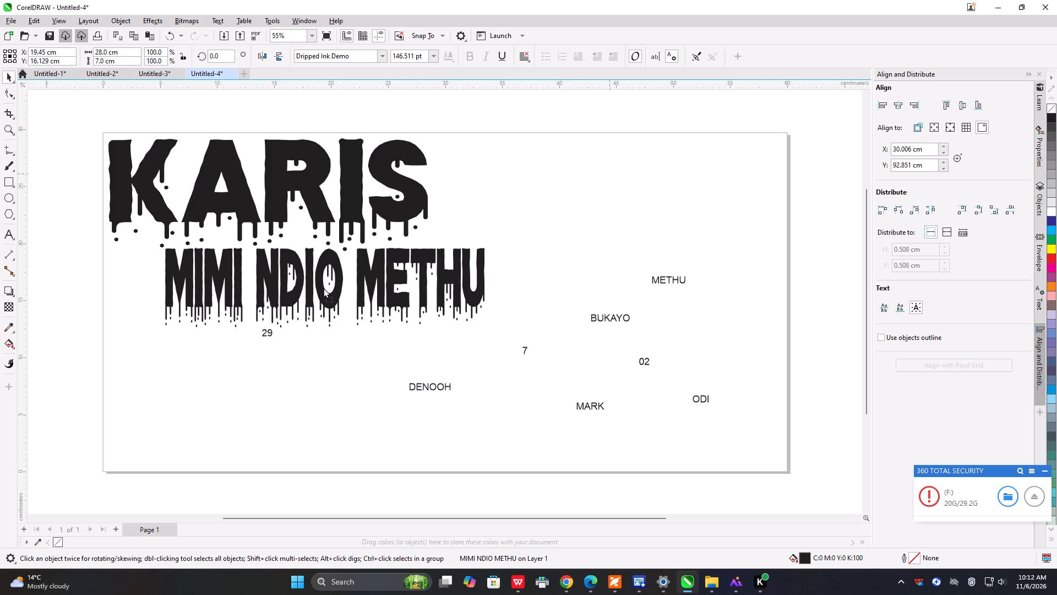
pyautogui.moveTo(323, 288); pyautogui.dragTo(604, 190)
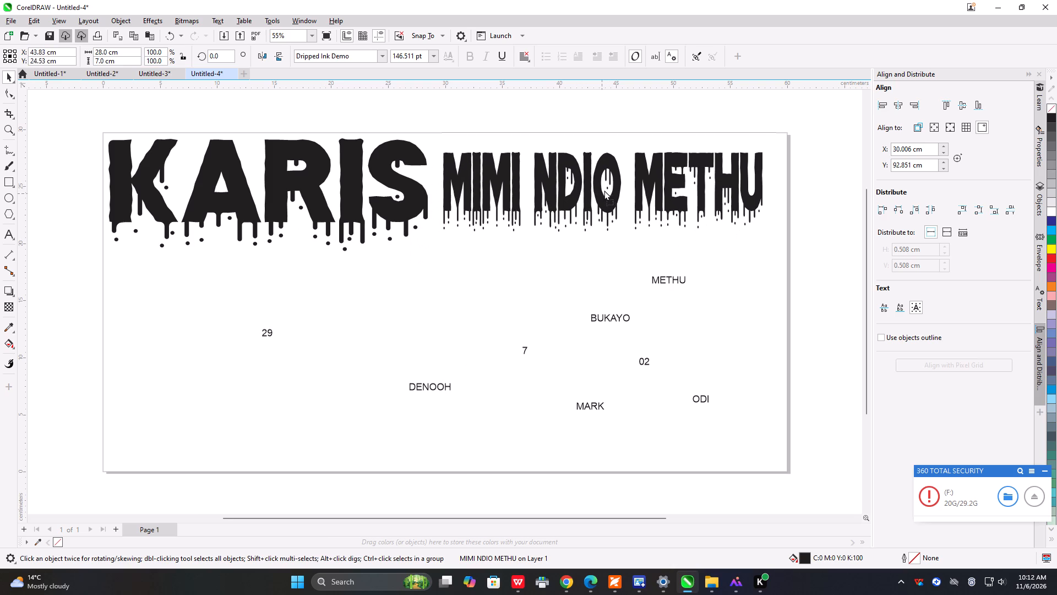
pyautogui.moveTo(604, 190); pyautogui.dragTo(610, 186)
pyautogui.moveTo(775, 228); pyautogui.dragTo(776, 233)
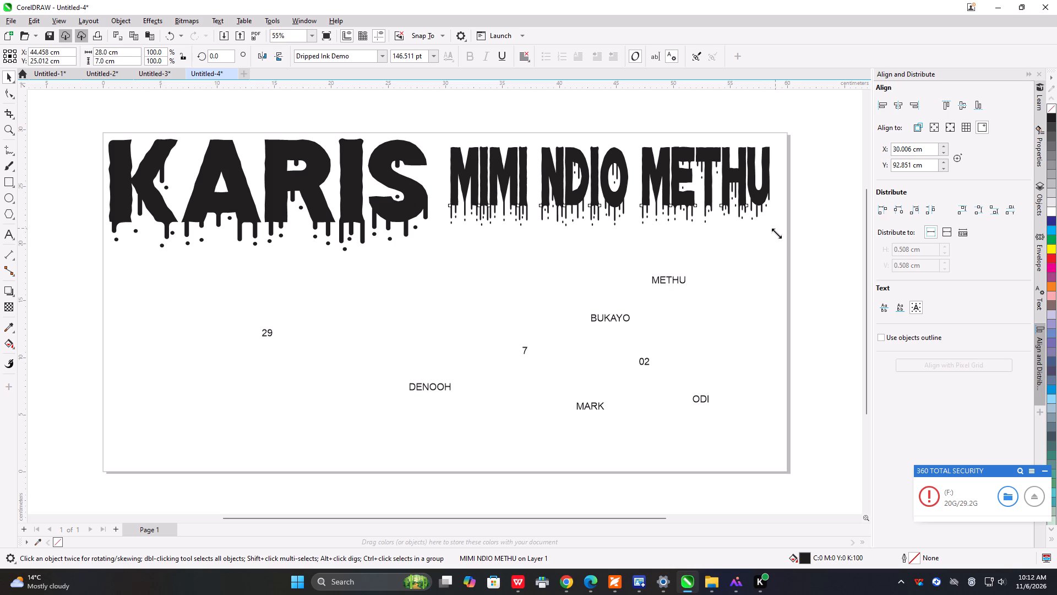
pyautogui.moveTo(776, 233); pyautogui.dragTo(782, 242)
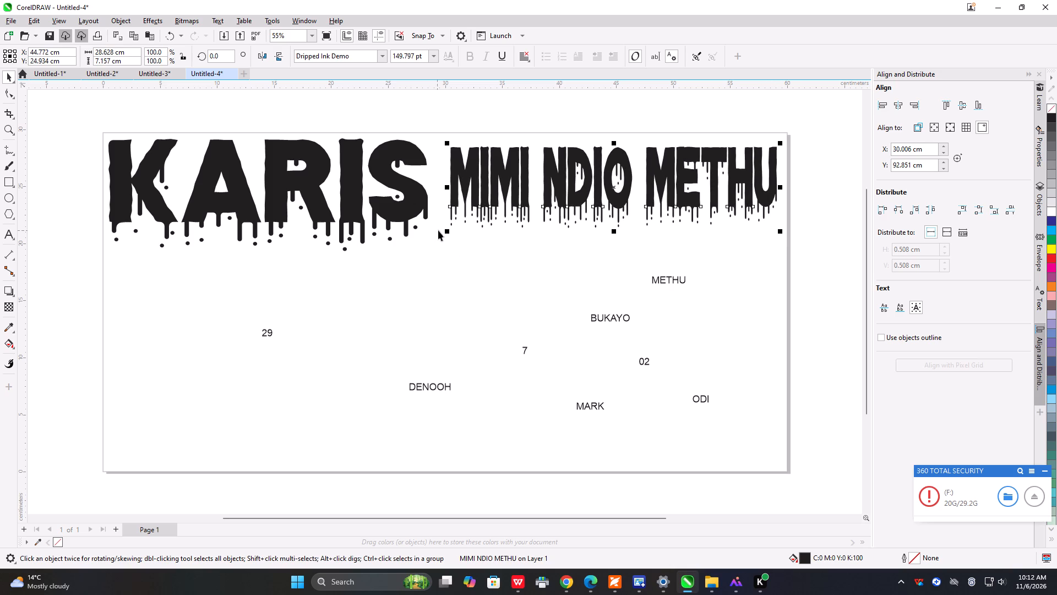
pyautogui.moveTo(444, 230); pyautogui.dragTo(436, 241)
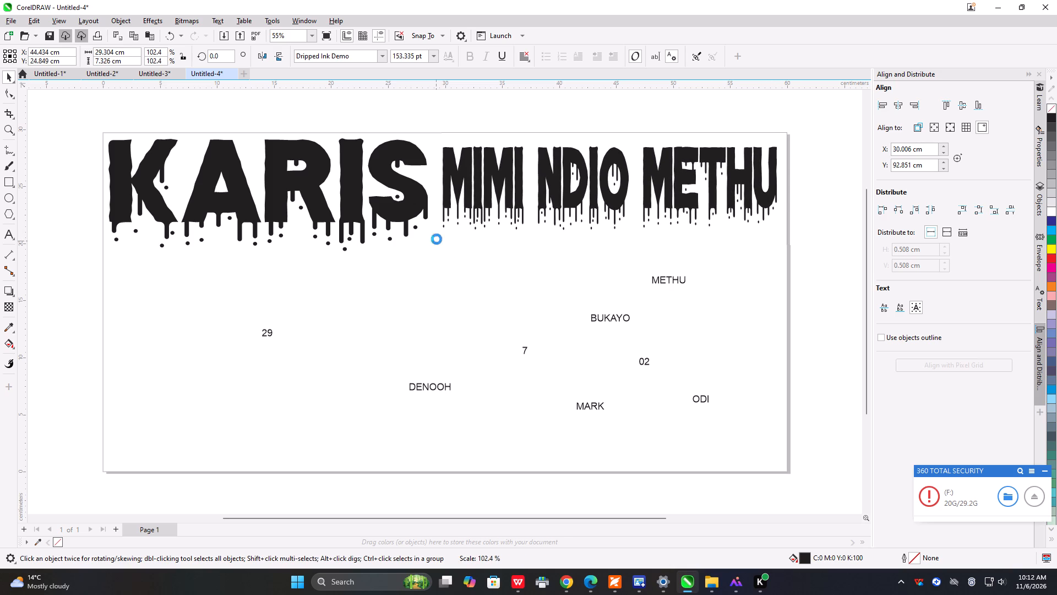
# Enlarge the number 29 to about 2.7 cm wide and move it near the page's bottom, below KARIS.
pyautogui.click(271, 335)
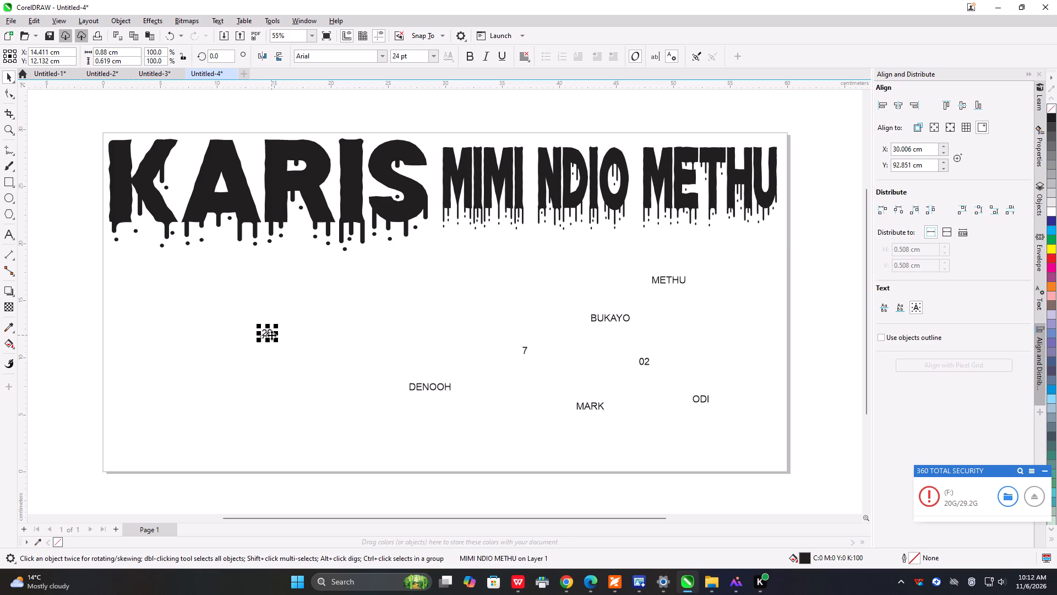
pyautogui.moveTo(278, 324); pyautogui.dragTo(336, 297)
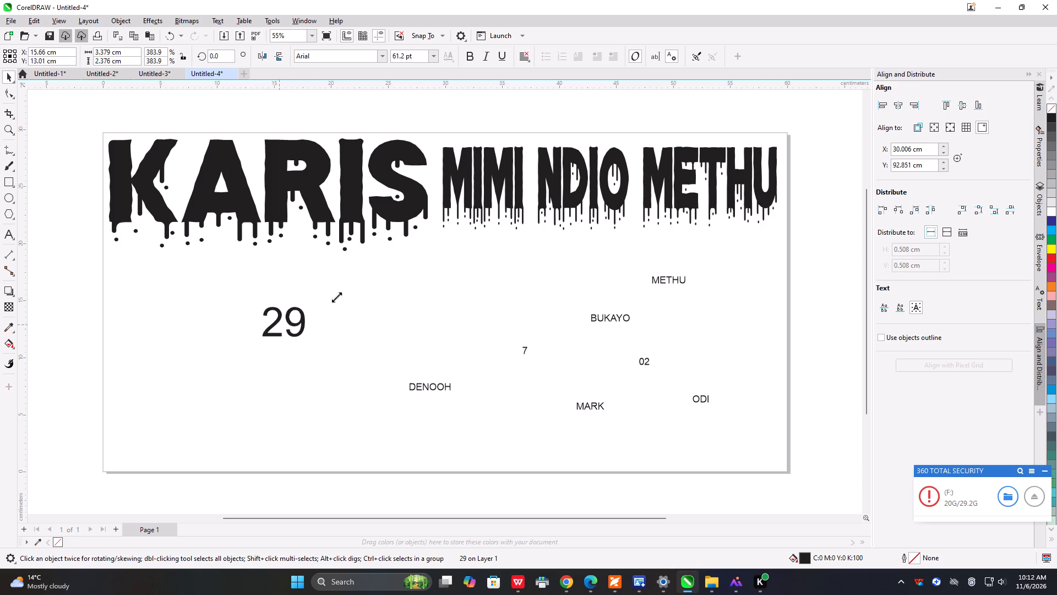
pyautogui.moveTo(336, 297); pyautogui.dragTo(402, 268)
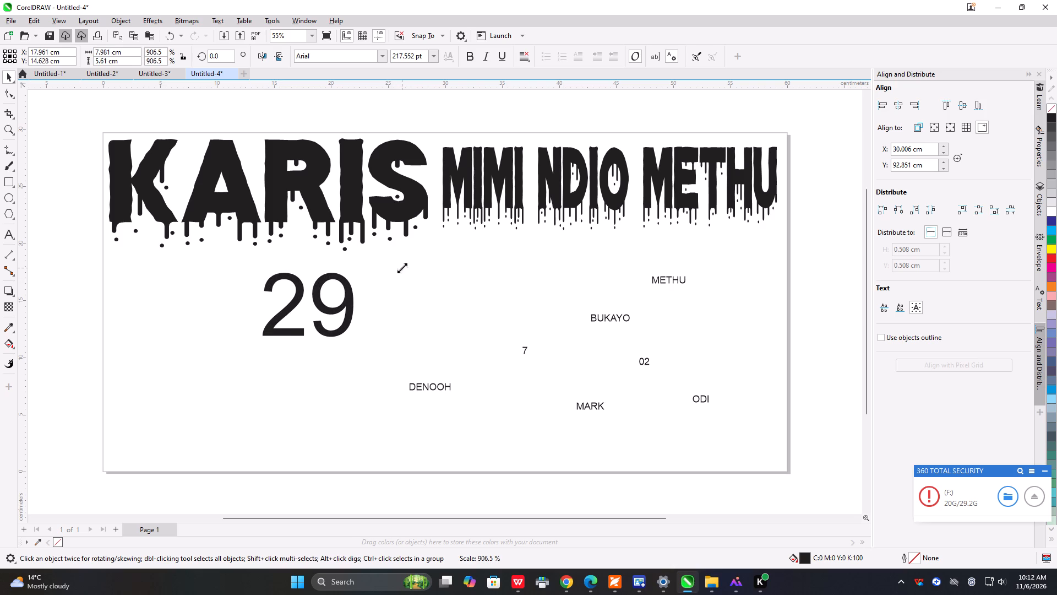
pyautogui.moveTo(402, 268); pyautogui.dragTo(346, 310)
pyautogui.moveTo(280, 330); pyautogui.dragTo(261, 398)
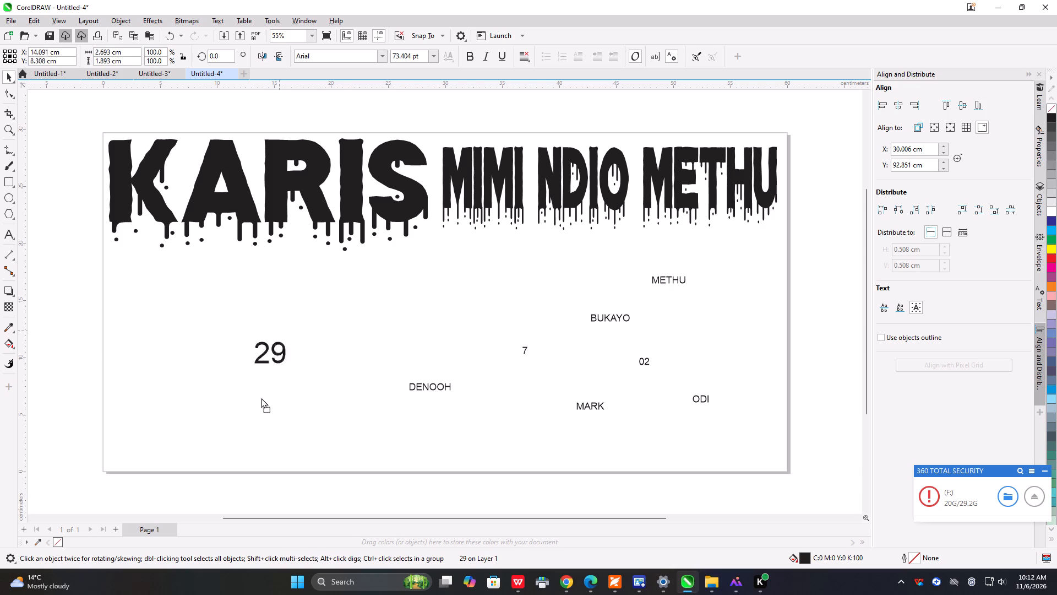
pyautogui.moveTo(261, 398); pyautogui.dragTo(266, 441)
# Move DENOOH into the space below KARIS and set it in Dripped Ink Demo.
pyautogui.click(427, 388)
pyautogui.moveTo(429, 387); pyautogui.dragTo(282, 304)
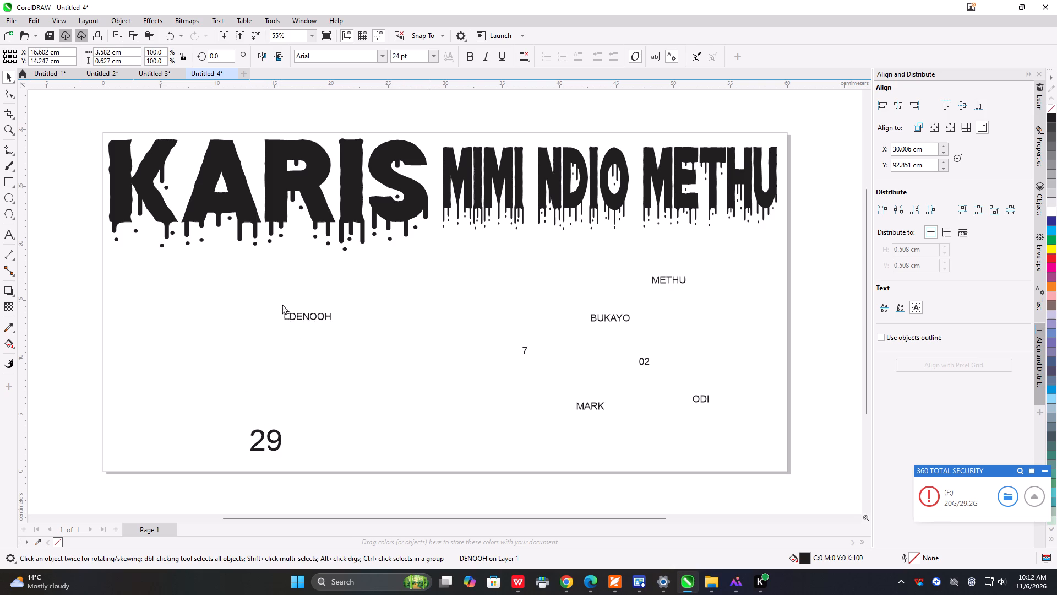
pyautogui.moveTo(282, 304); pyautogui.dragTo(258, 296)
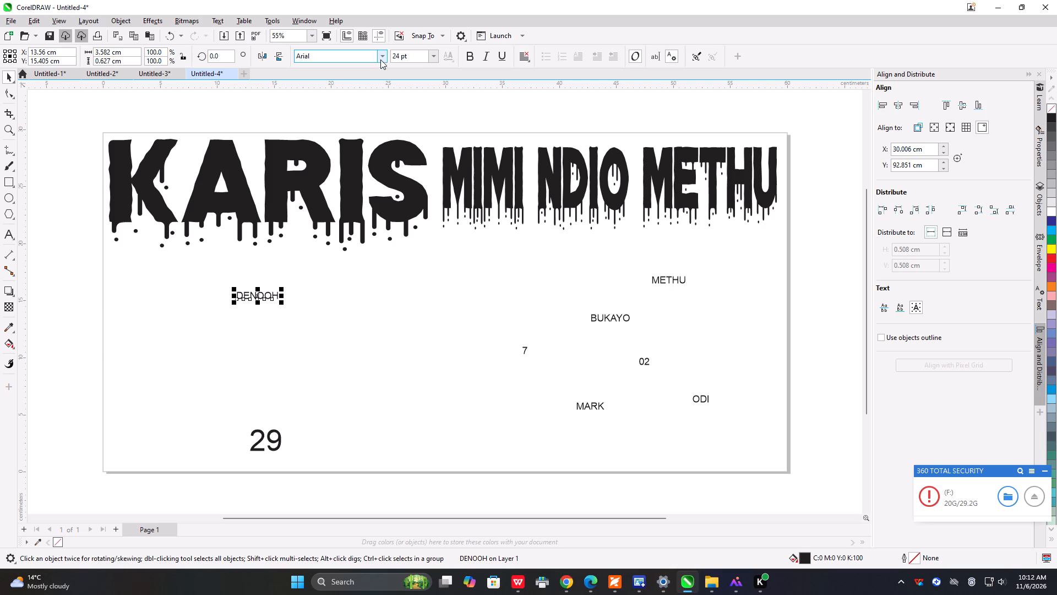
pyautogui.click(385, 57)
pyautogui.click(359, 89)
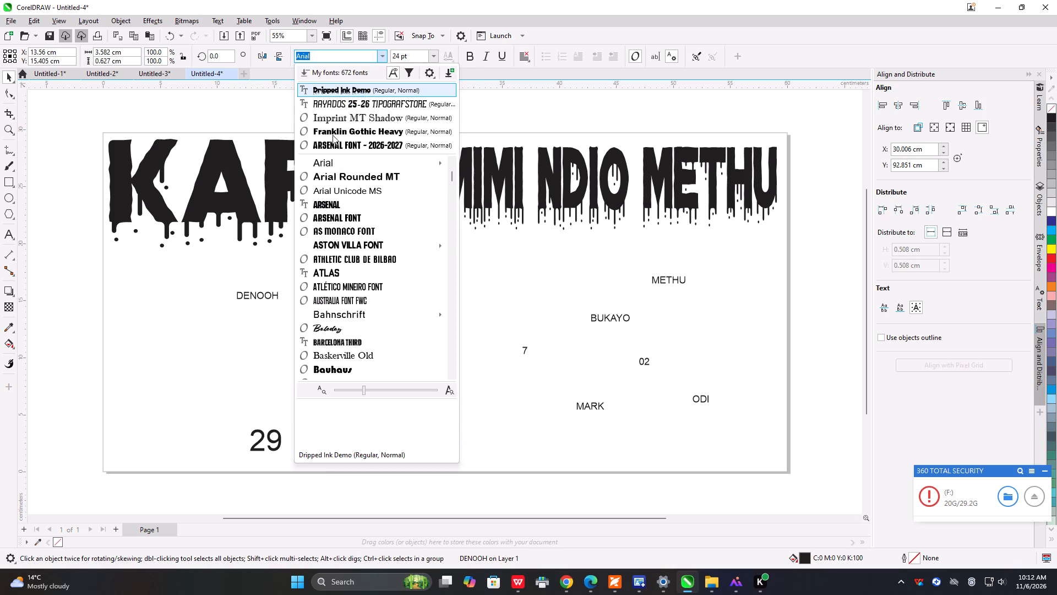
# Enlarge DENOOH to 28 by 8 cm and position it beneath KARIS.
pyautogui.moveTo(290, 283); pyautogui.dragTo(390, 231)
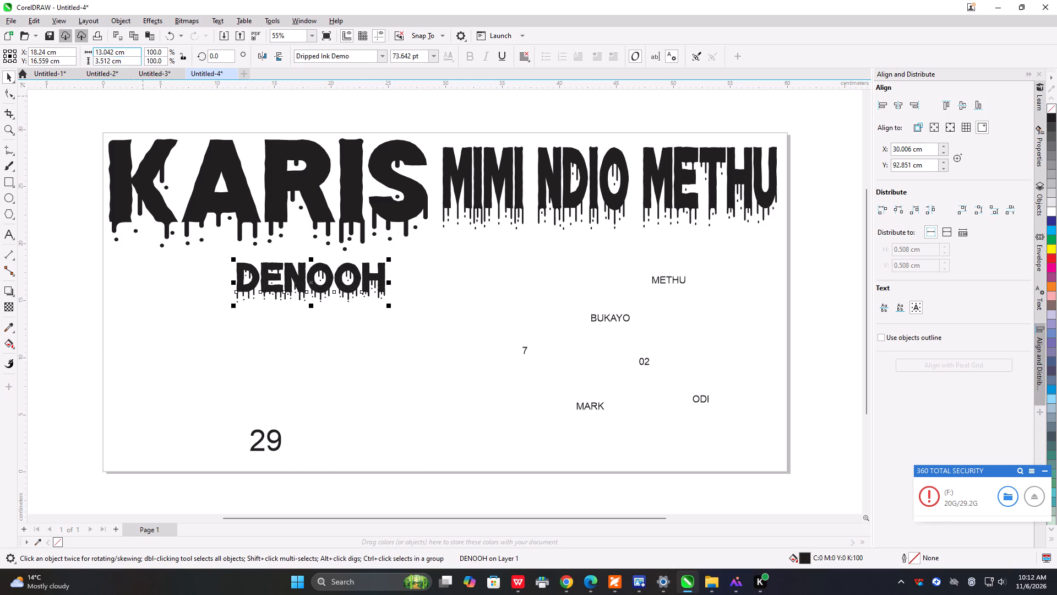
pyautogui.moveTo(130, 55); pyautogui.dragTo(53, 53)
pyautogui.write('28')
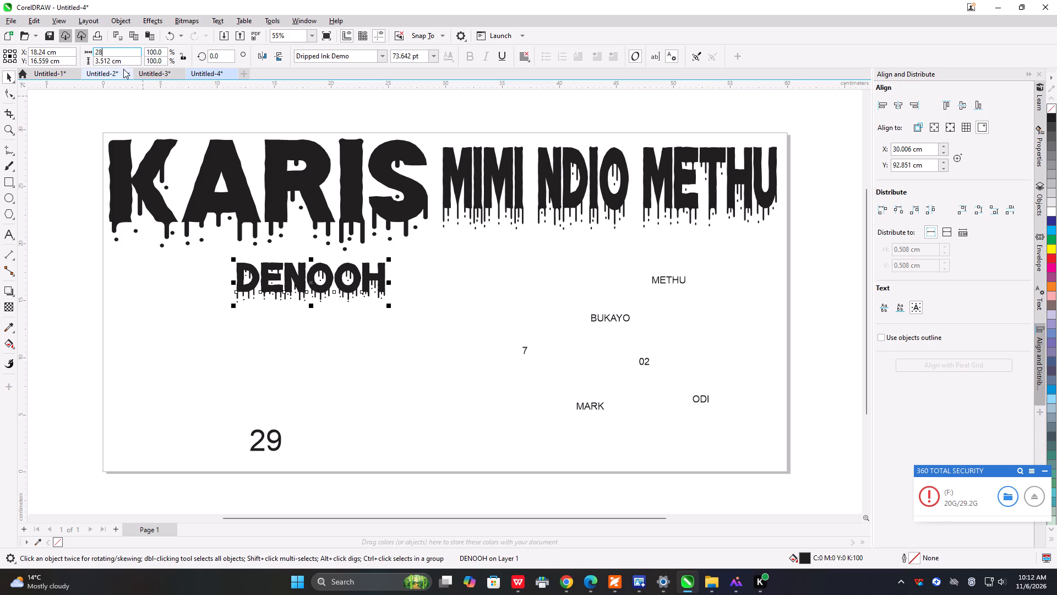
pyautogui.moveTo(121, 63); pyautogui.dragTo(44, 64)
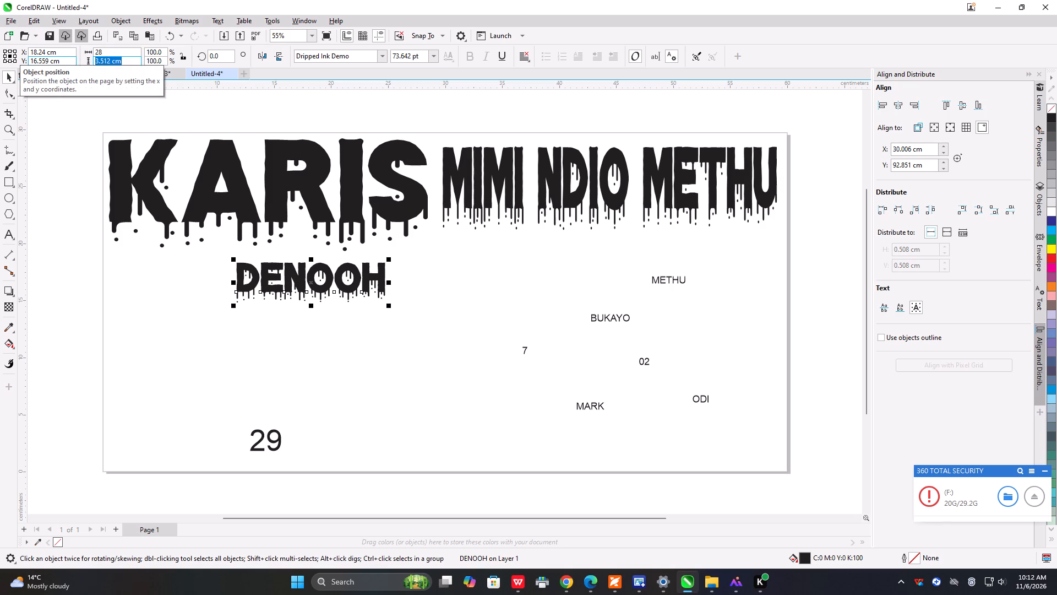
pyautogui.press('8')
pyautogui.press('Return')
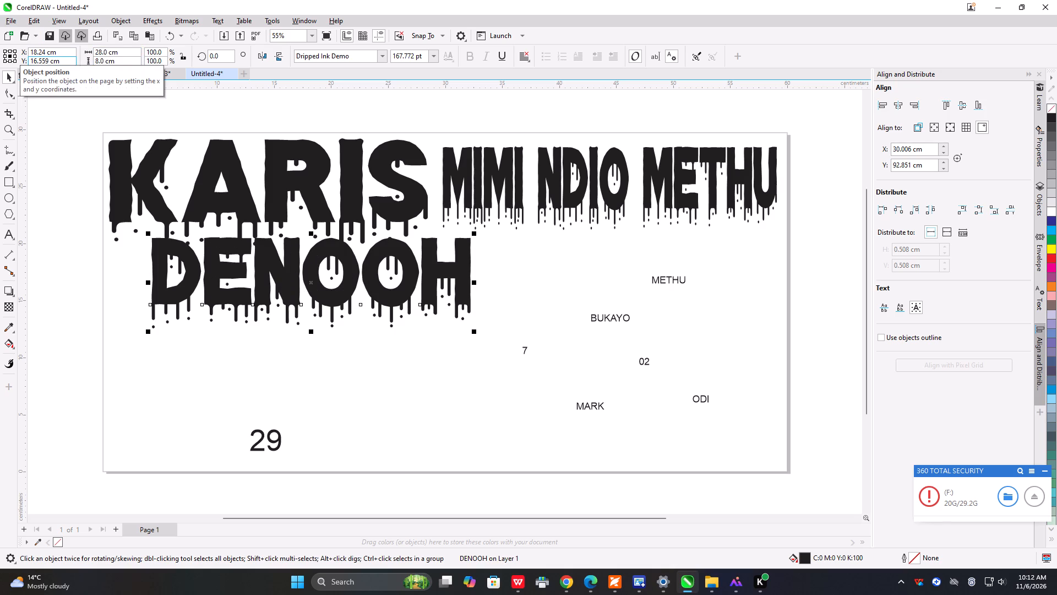
pyautogui.moveTo(309, 286); pyautogui.dragTo(281, 295)
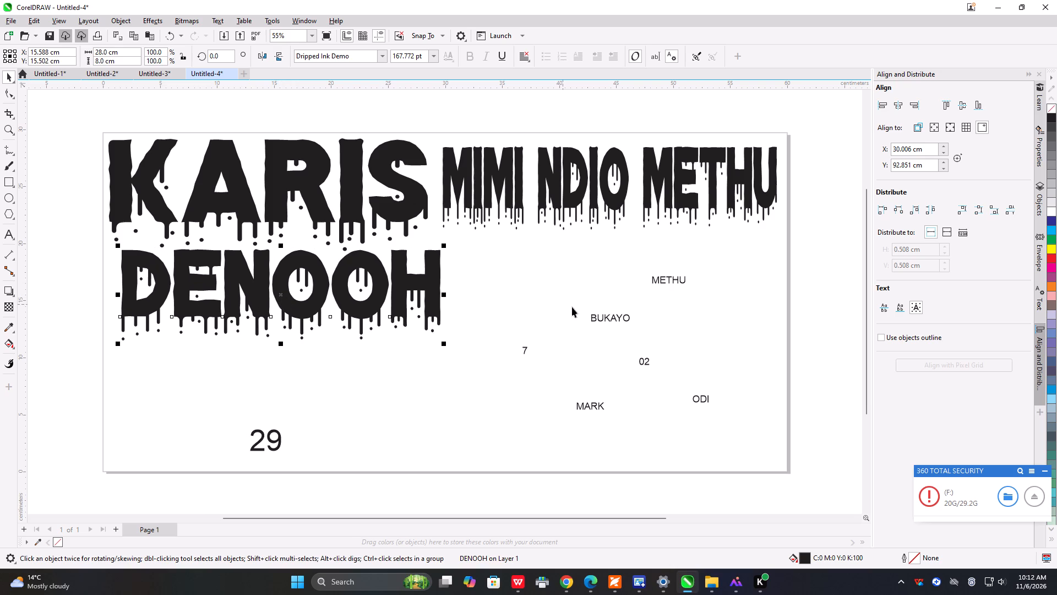
pyautogui.click(617, 318)
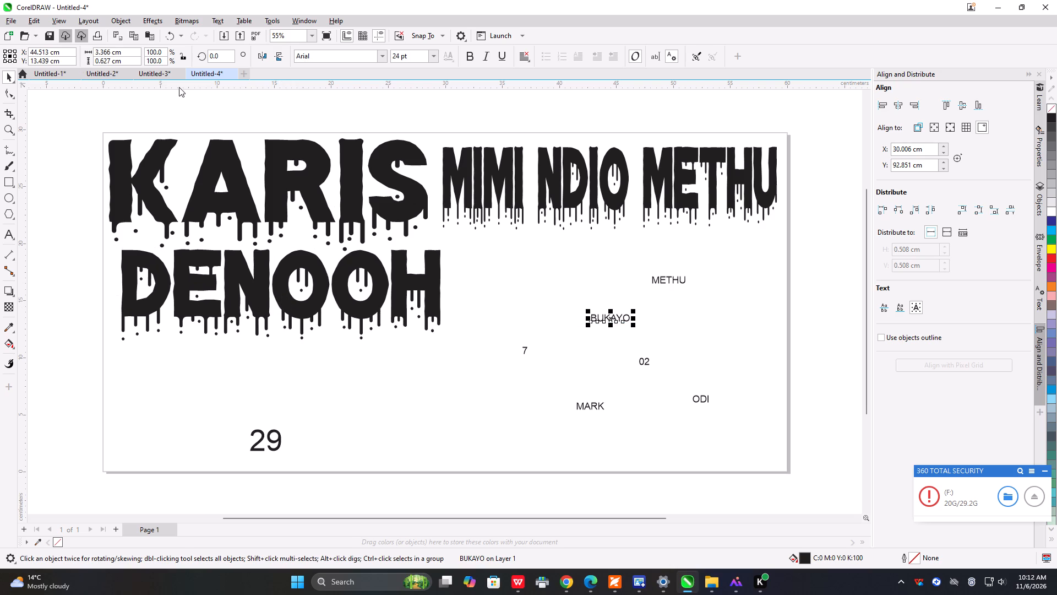
# Set DENOOH's height to 9 cm and shift it slightly down so it clears the drips of KARIS.
pyautogui.click(199, 278)
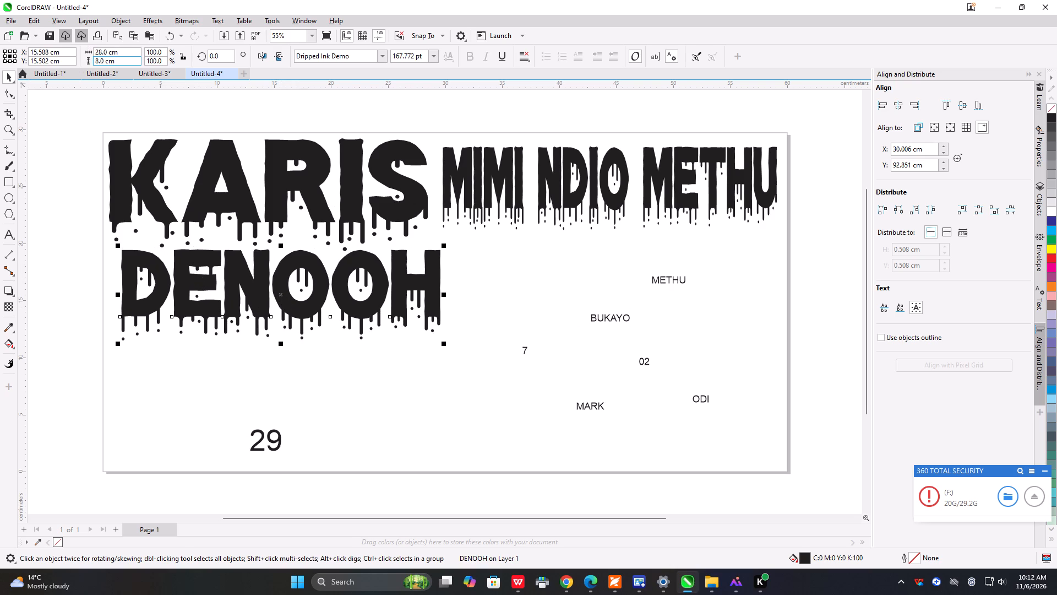
pyautogui.moveTo(115, 63); pyautogui.dragTo(63, 69)
pyautogui.press('9')
pyautogui.press('Return')
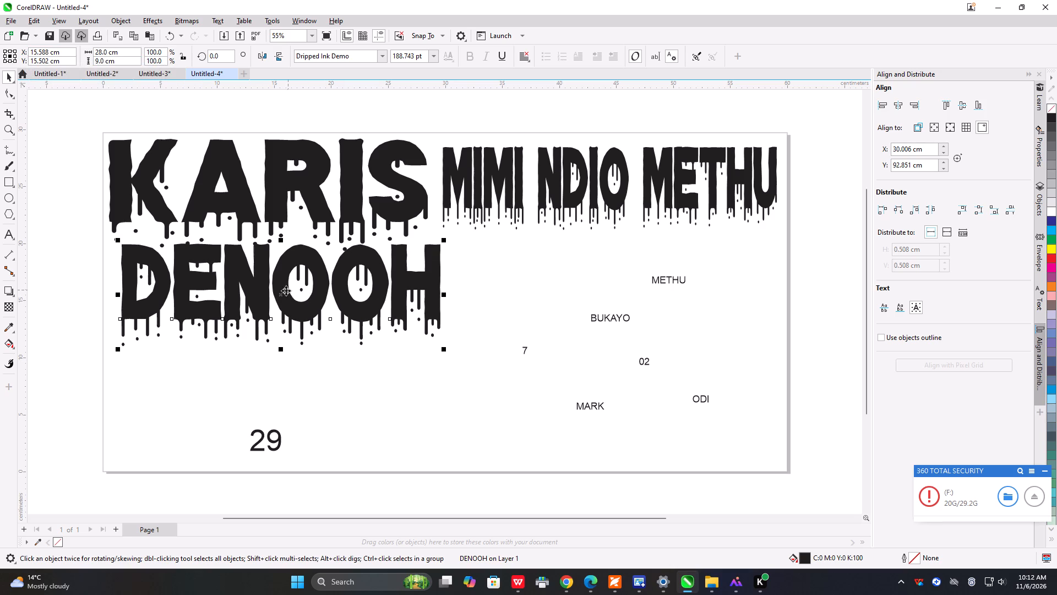
pyautogui.moveTo(286, 290); pyautogui.dragTo(279, 305)
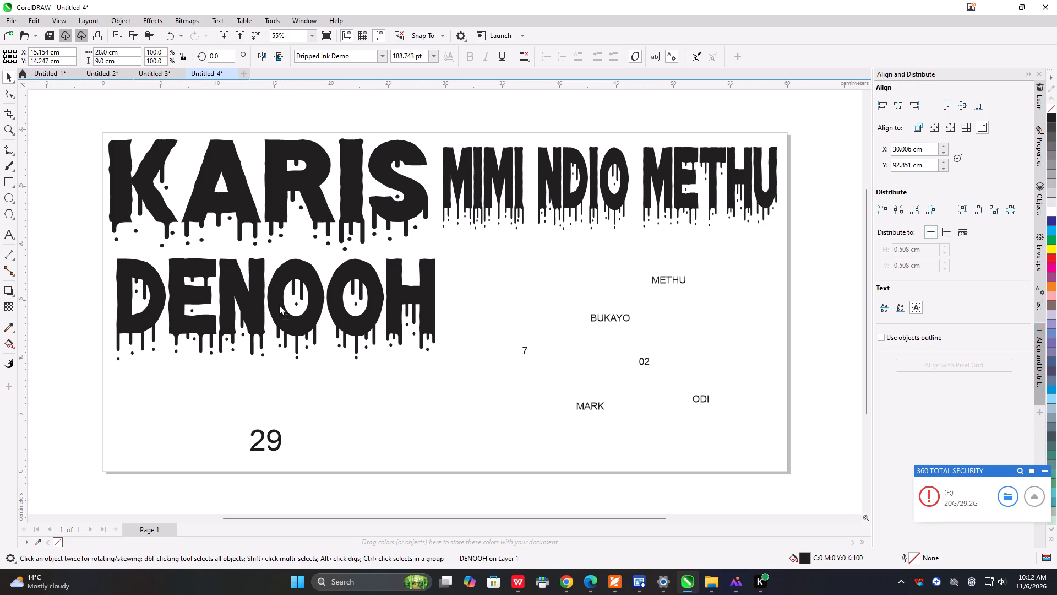
pyautogui.moveTo(279, 305); pyautogui.dragTo(279, 305)
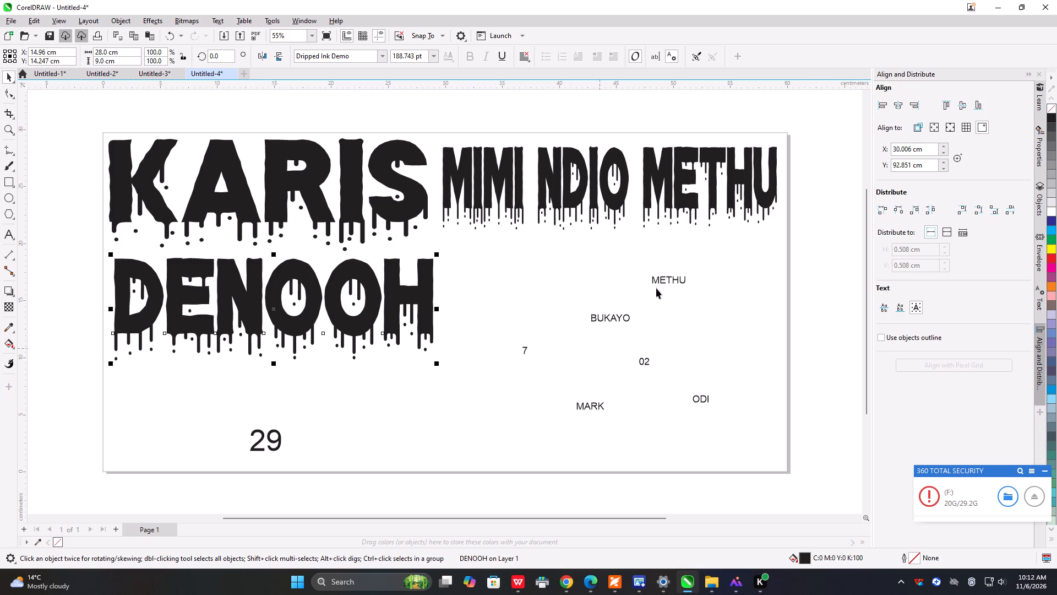
# Resize BUKAYO to 28 cm wide and 9 cm high.
pyautogui.click(618, 319)
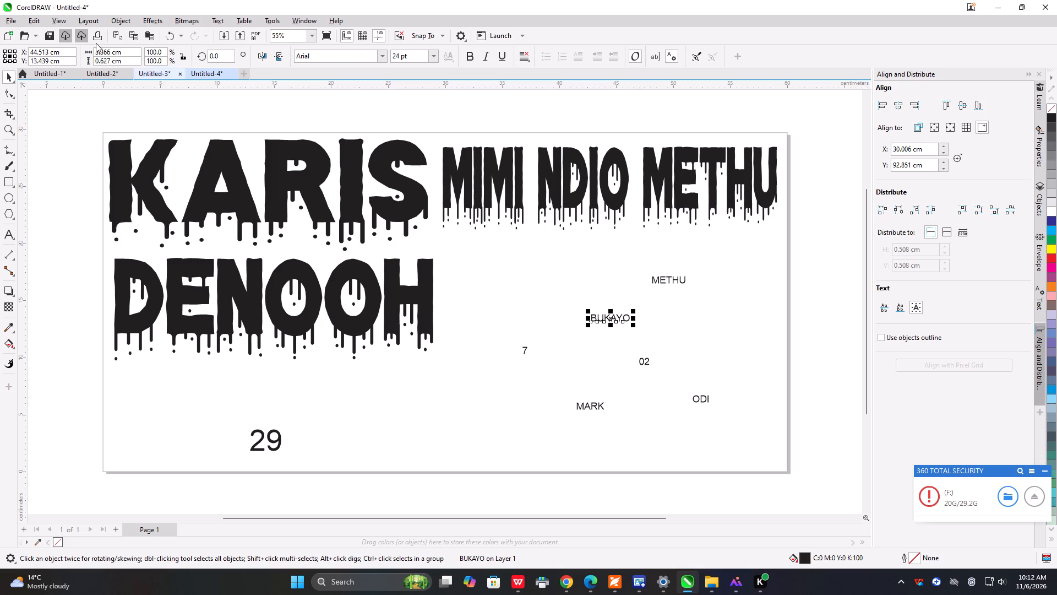
pyautogui.moveTo(128, 52); pyautogui.dragTo(25, 44)
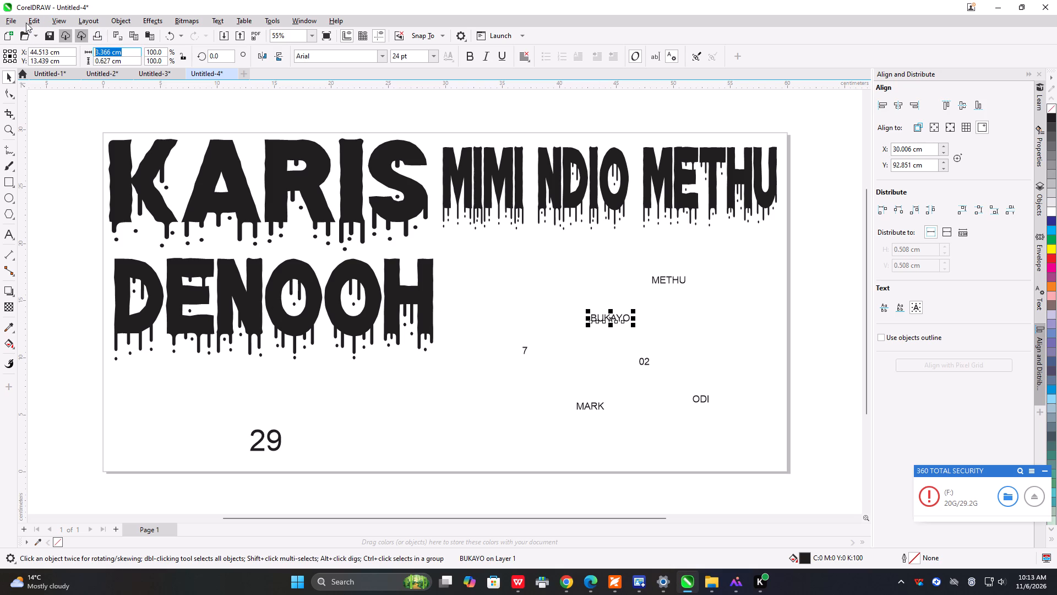
pyautogui.write('28')
pyautogui.moveTo(124, 63); pyautogui.dragTo(21, 56)
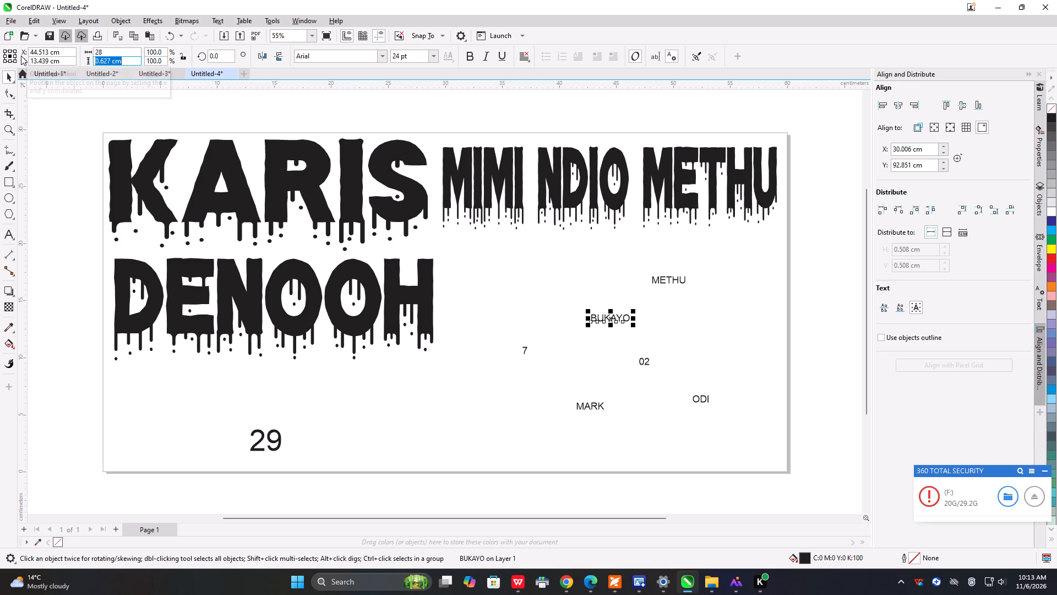
pyautogui.press('9')
pyautogui.press('Return')
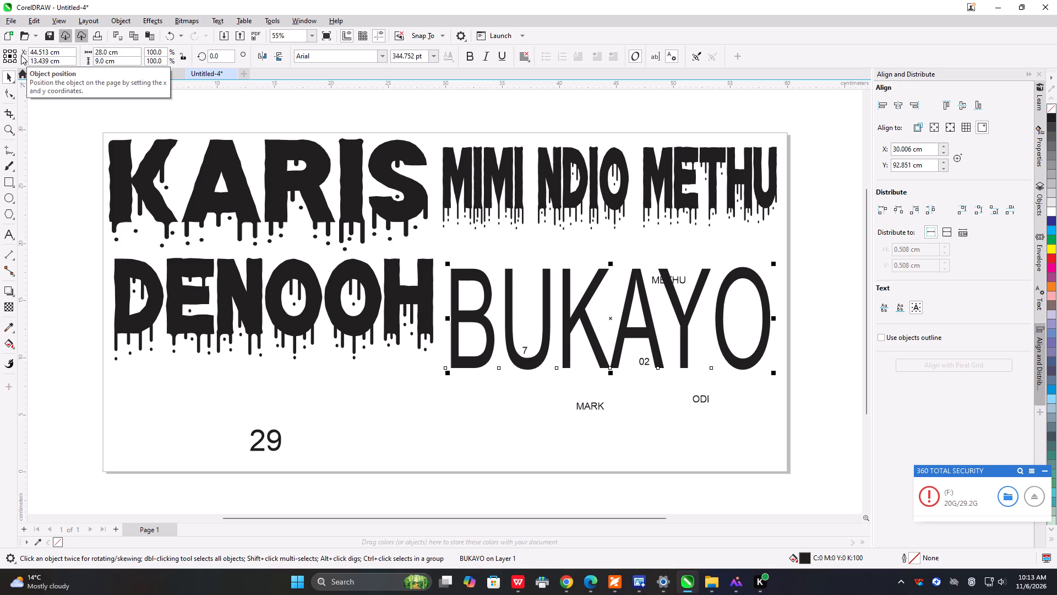
# Set BUKAYO in Dripped Ink Demo and move it over the KARIS and DENOOH lettering.
pyautogui.click(383, 57)
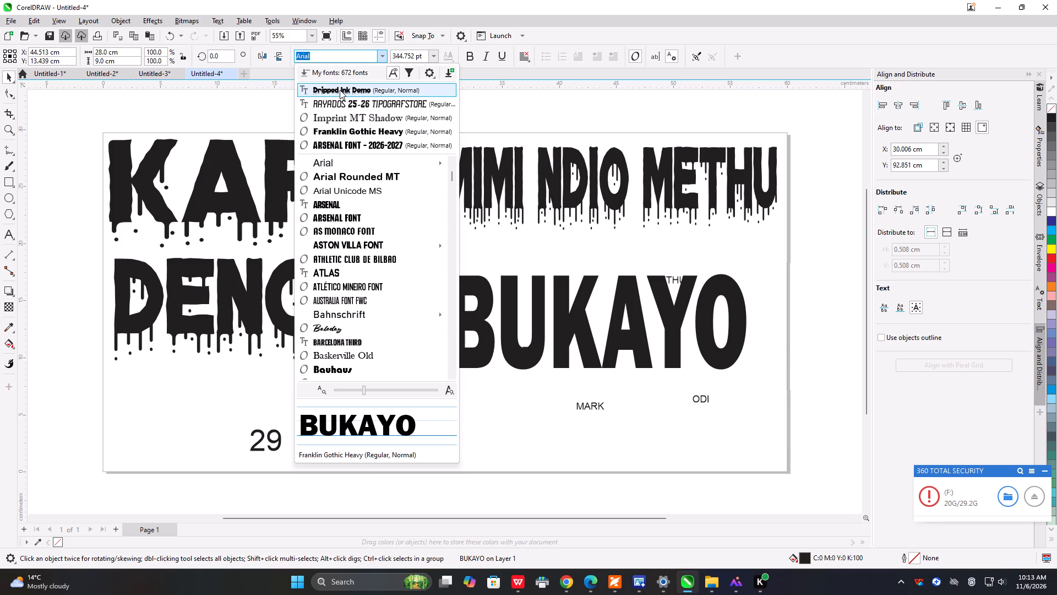
pyautogui.click(340, 90)
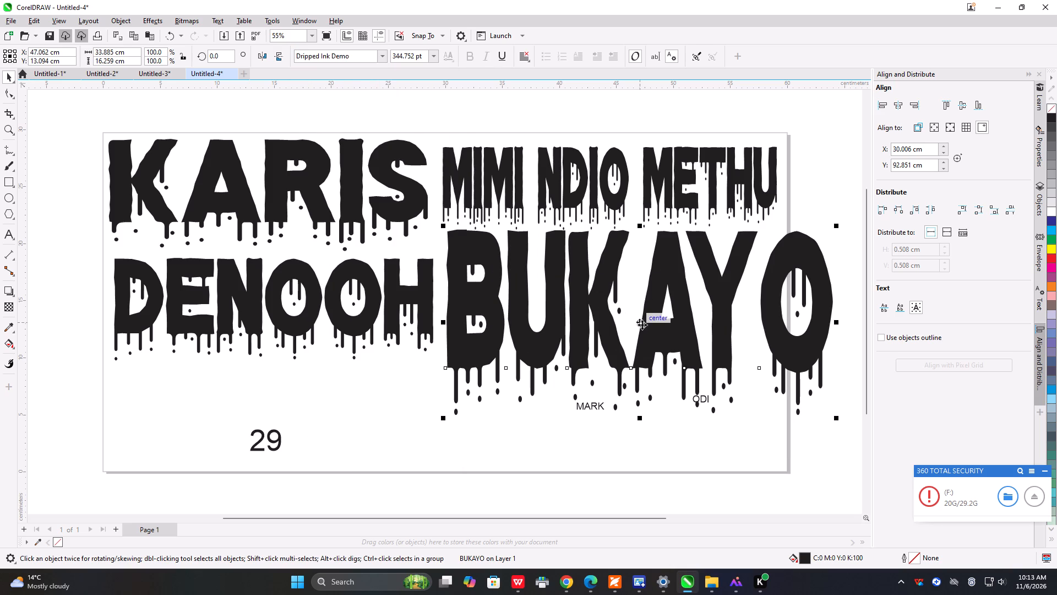
pyautogui.moveTo(641, 322); pyautogui.dragTo(336, 257)
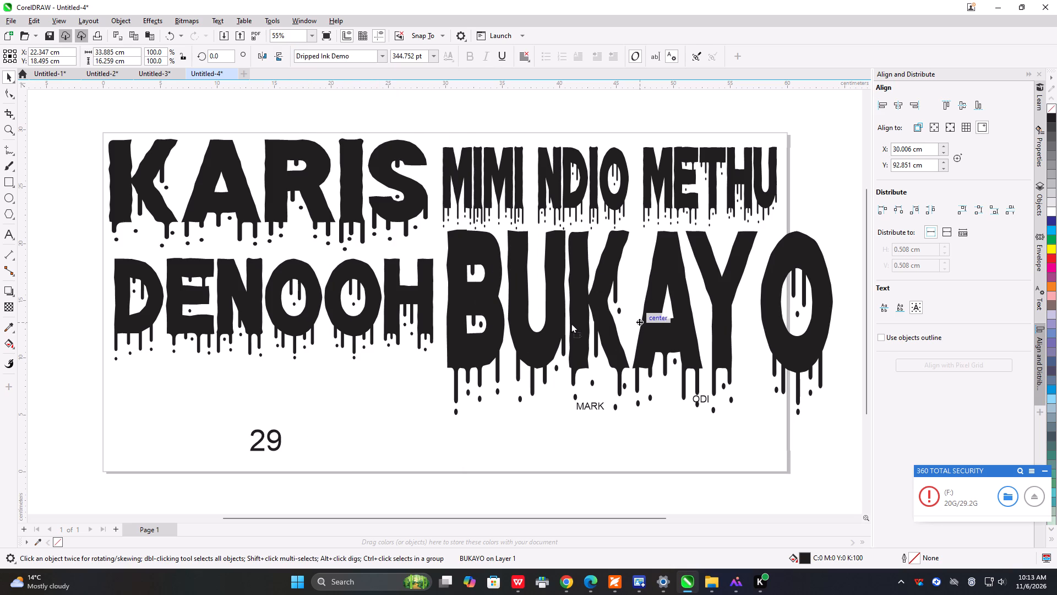
pyautogui.click(583, 312)
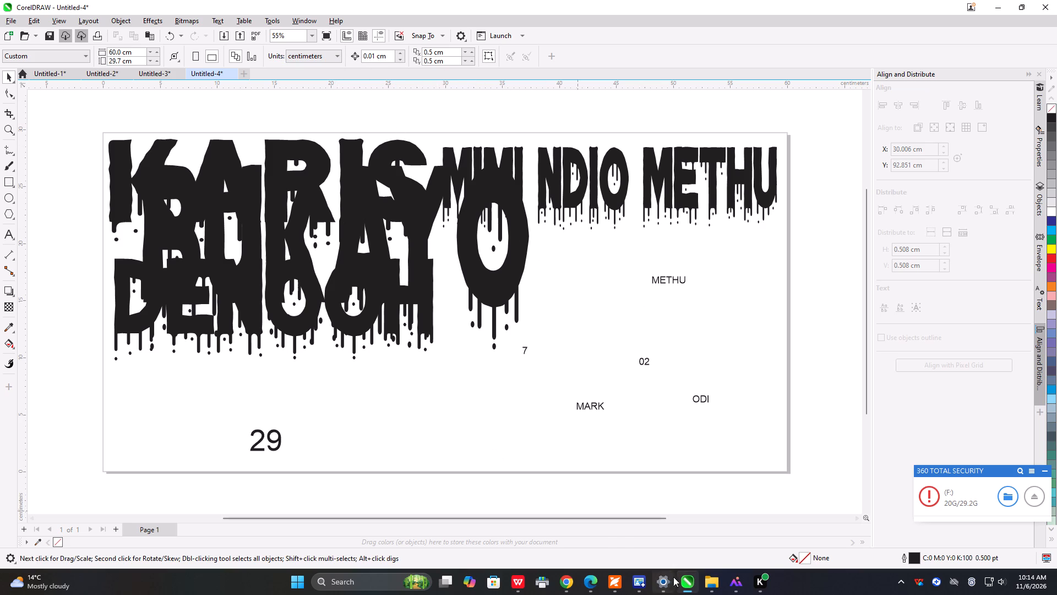
# Switch to Foxit PDF Reader, close RUJ.pdf and get the reader window out of the way.
pyautogui.click(615, 582)
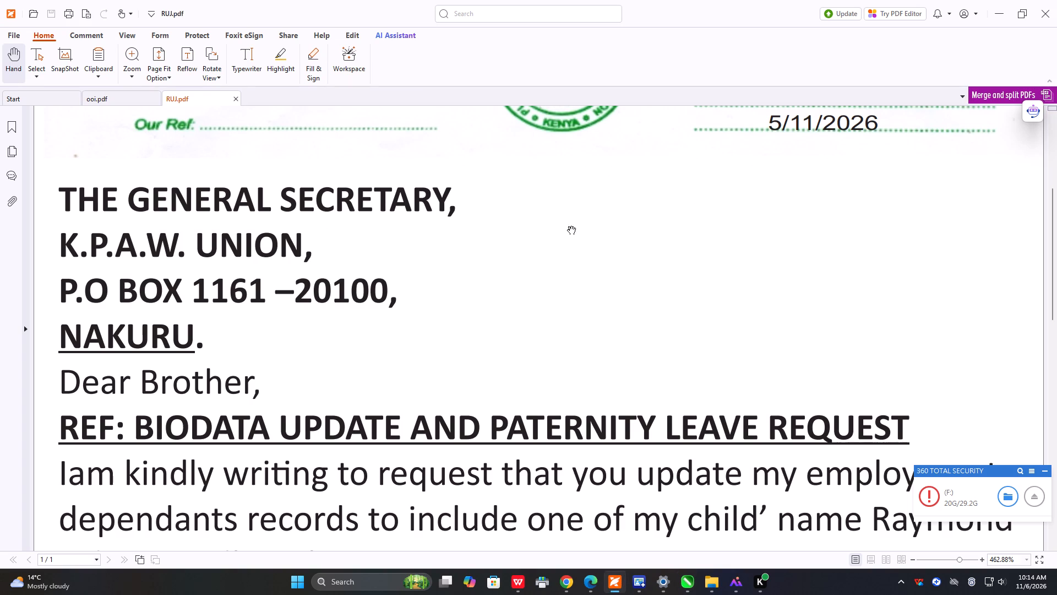
pyautogui.click(232, 96)
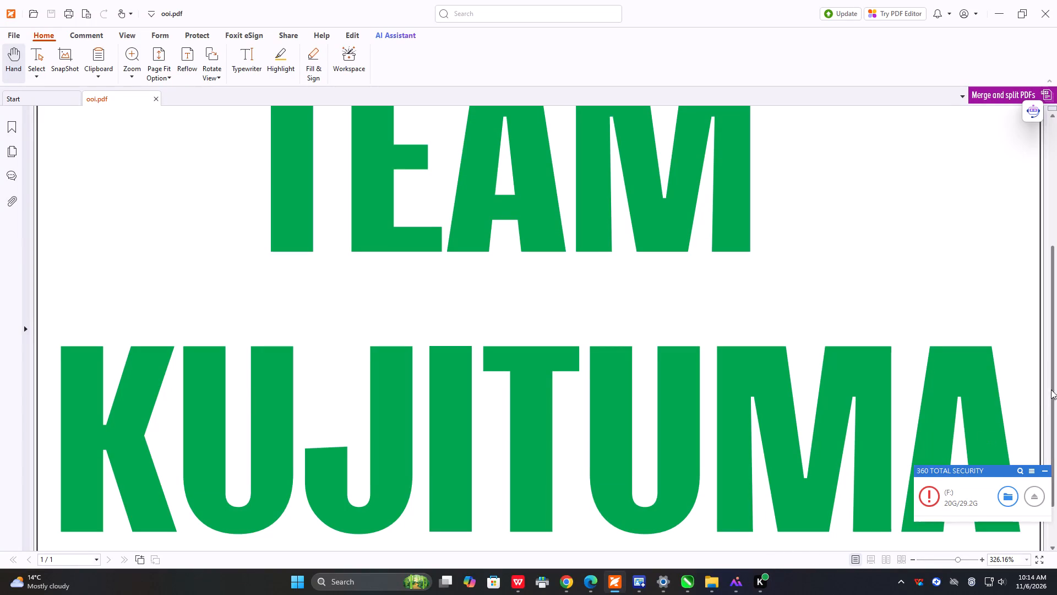
pyautogui.click(611, 581)
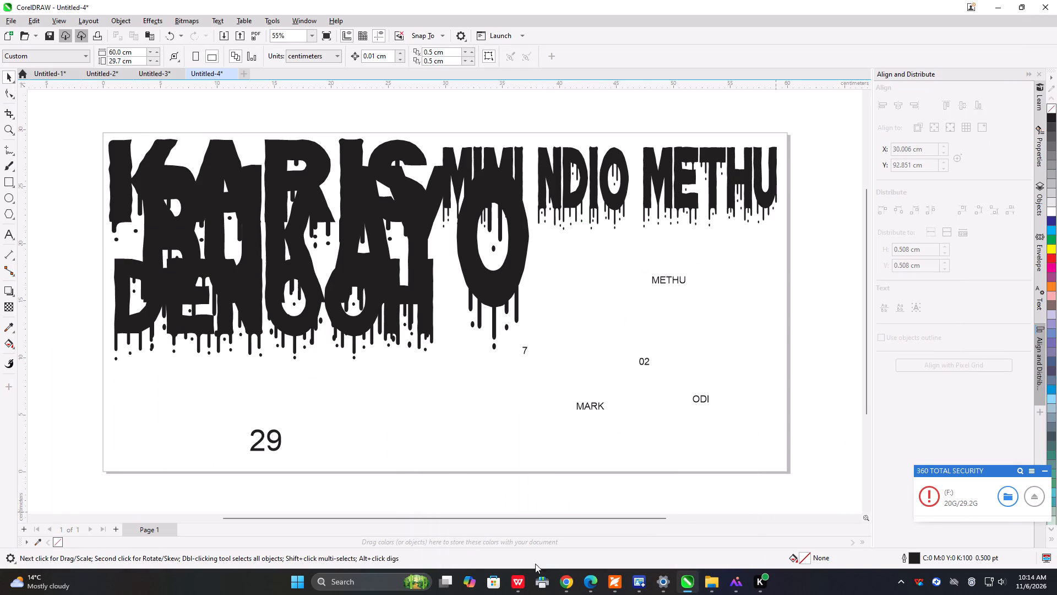
# Switch to WPS Office and set up printing of TRUCK.pdf on the EPSON L3250 with A4 size, Presentation Paper Matte and High quality.
pyautogui.click(512, 581)
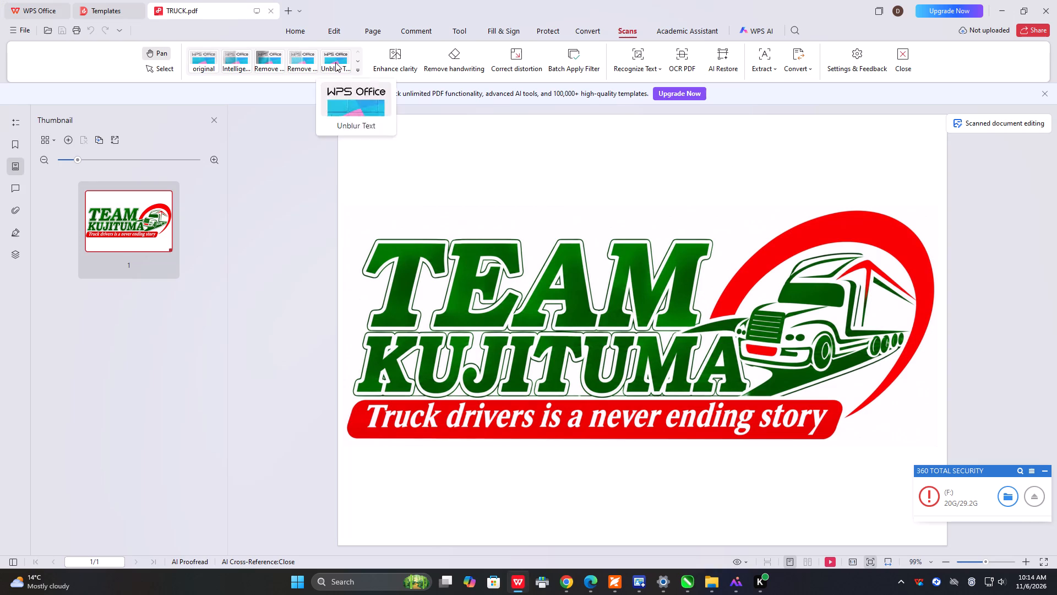
pyautogui.click(74, 26)
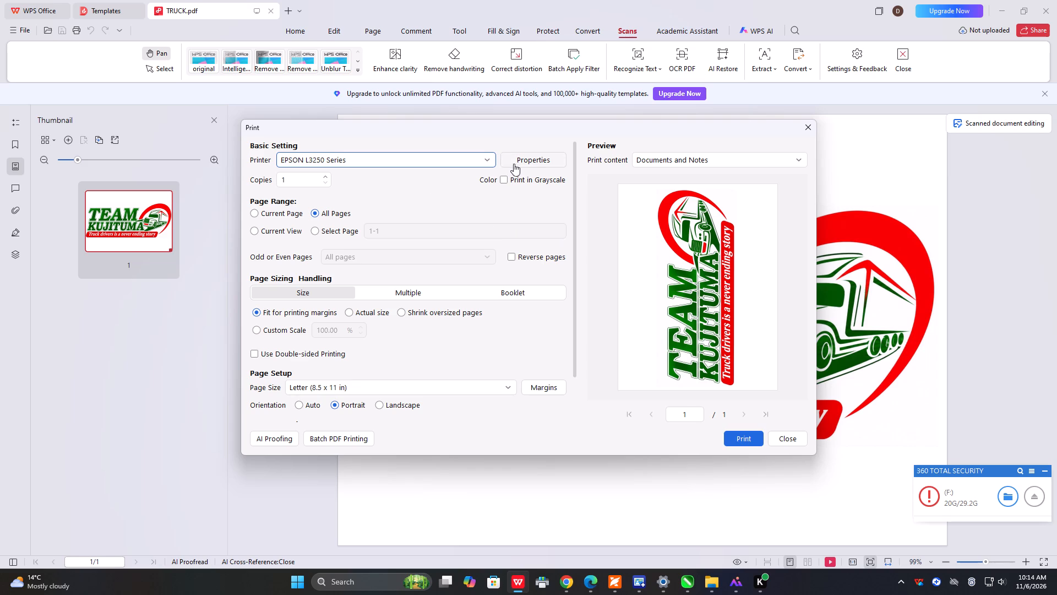
pyautogui.click(526, 164)
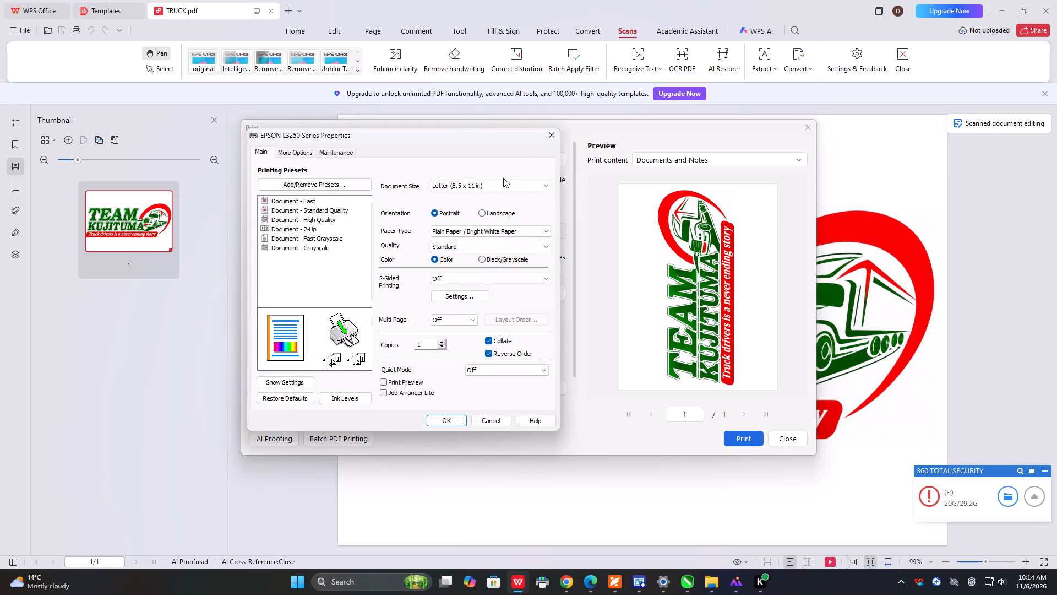
pyautogui.click(502, 183)
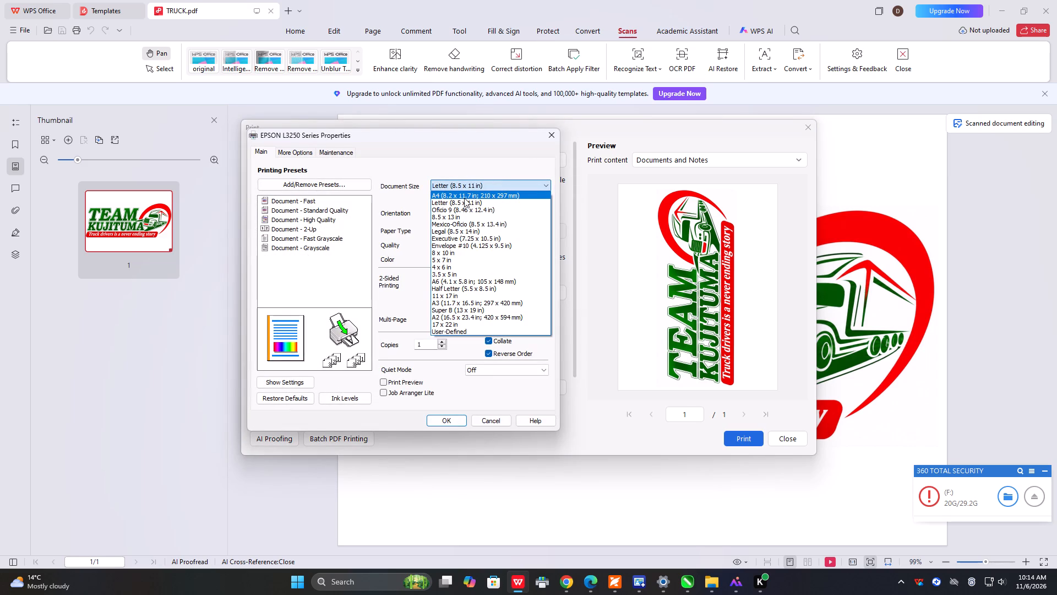
pyautogui.click(468, 194)
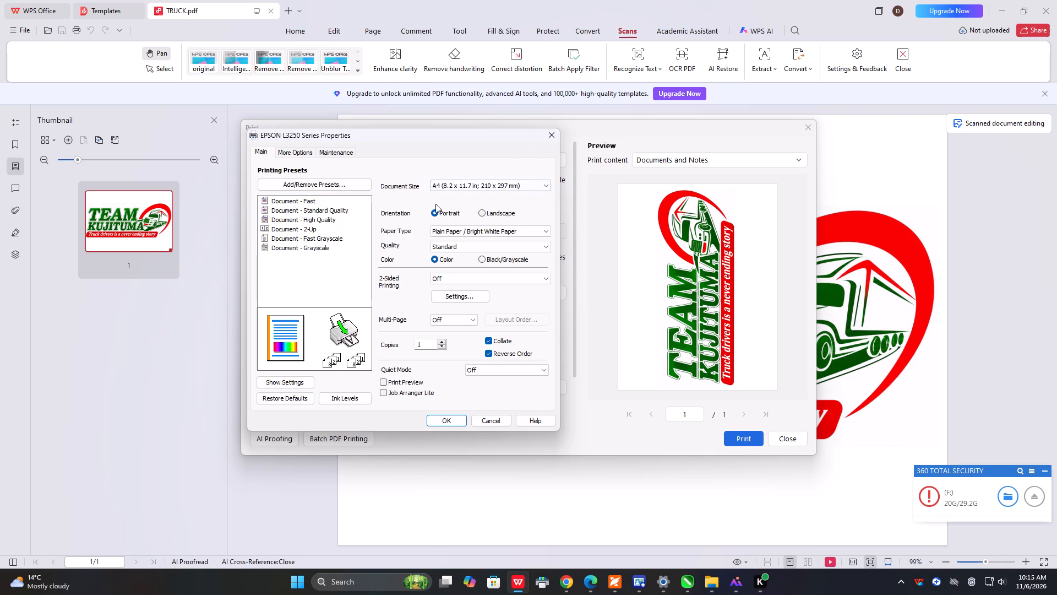
pyautogui.click(523, 229)
pyautogui.click(484, 285)
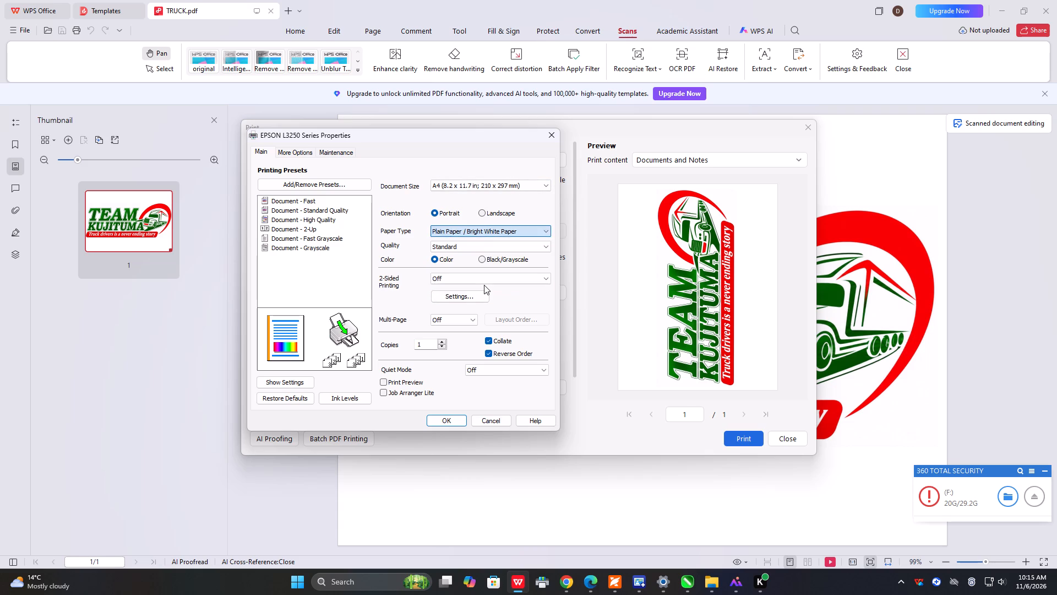
pyautogui.click(509, 245)
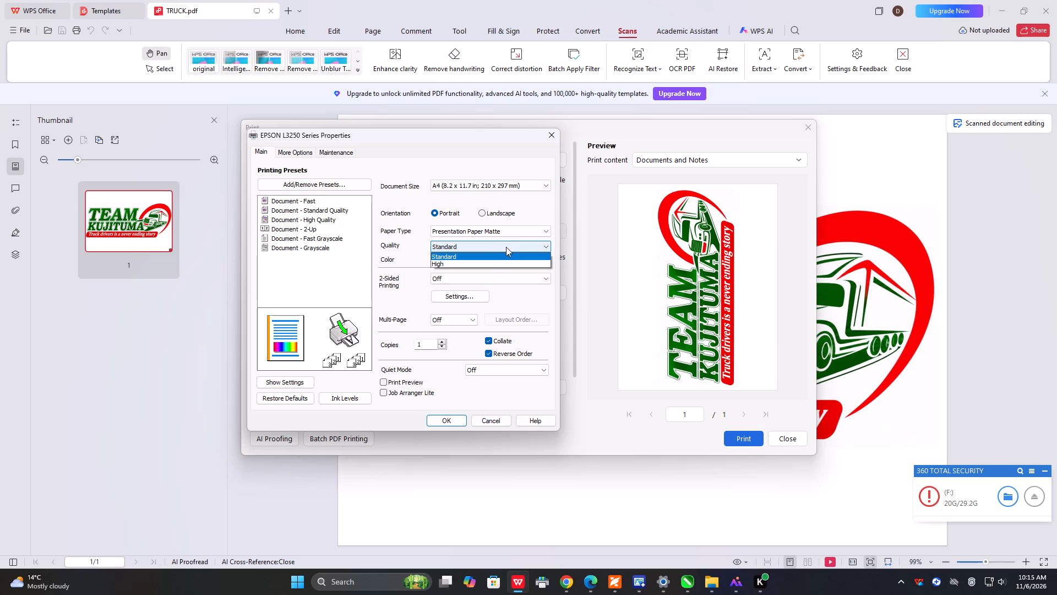
pyautogui.click(489, 264)
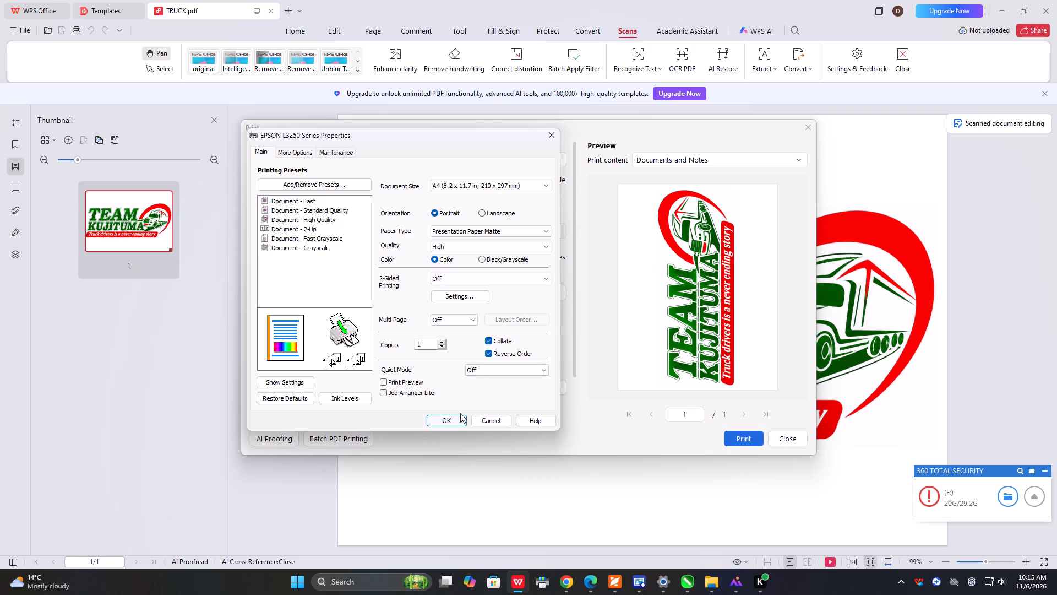
pyautogui.click(443, 418)
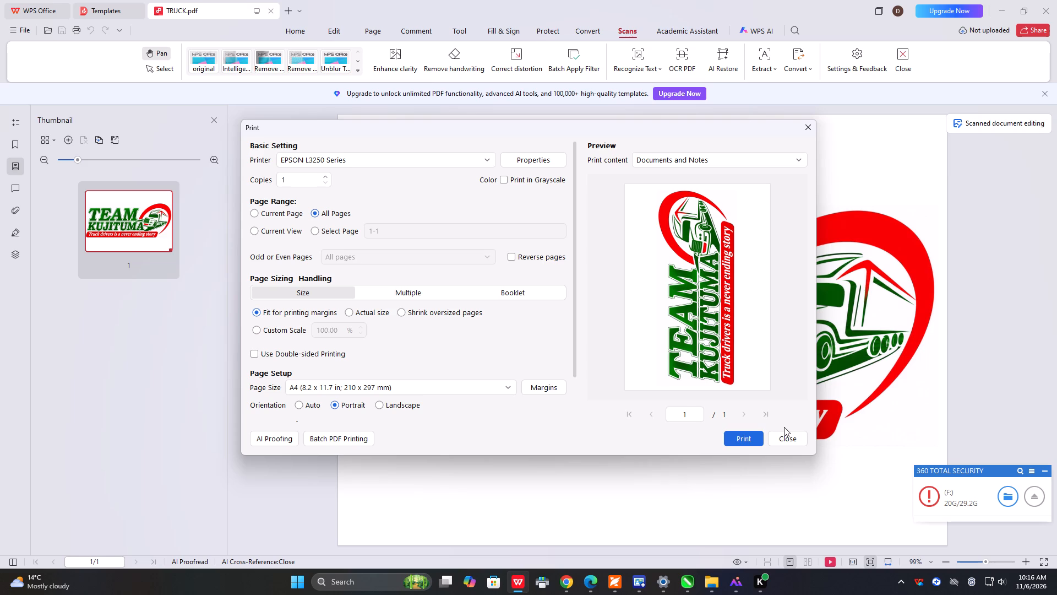
# Print one copy of TRUCK.pdf on the EPSON L3250 Series printer.
pyautogui.click(748, 439)
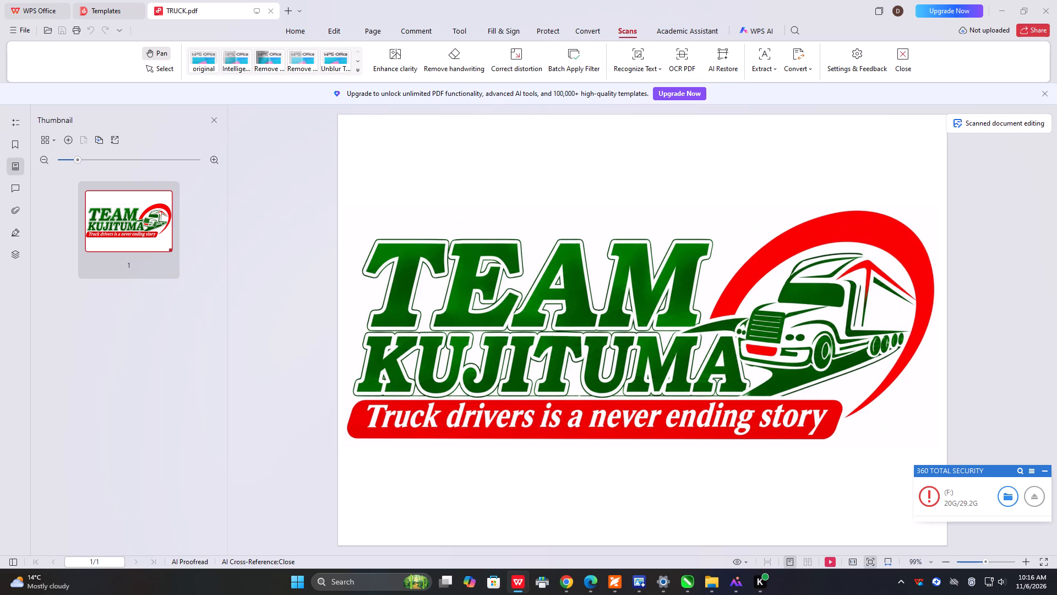
# Switch to CorelDRAW and line up 29, 7, 02 and METHU below DENOOH, enlarging 7 to about 87 pt and 02 to about 113 pt.
pyautogui.click(684, 586)
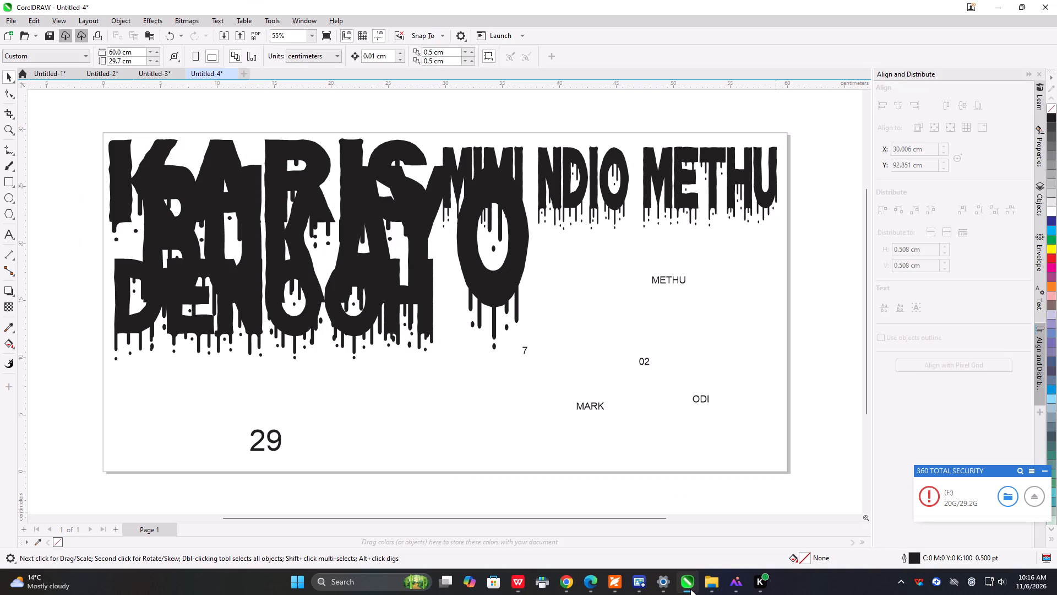
pyautogui.click(264, 438)
pyautogui.moveTo(265, 441); pyautogui.dragTo(735, 371)
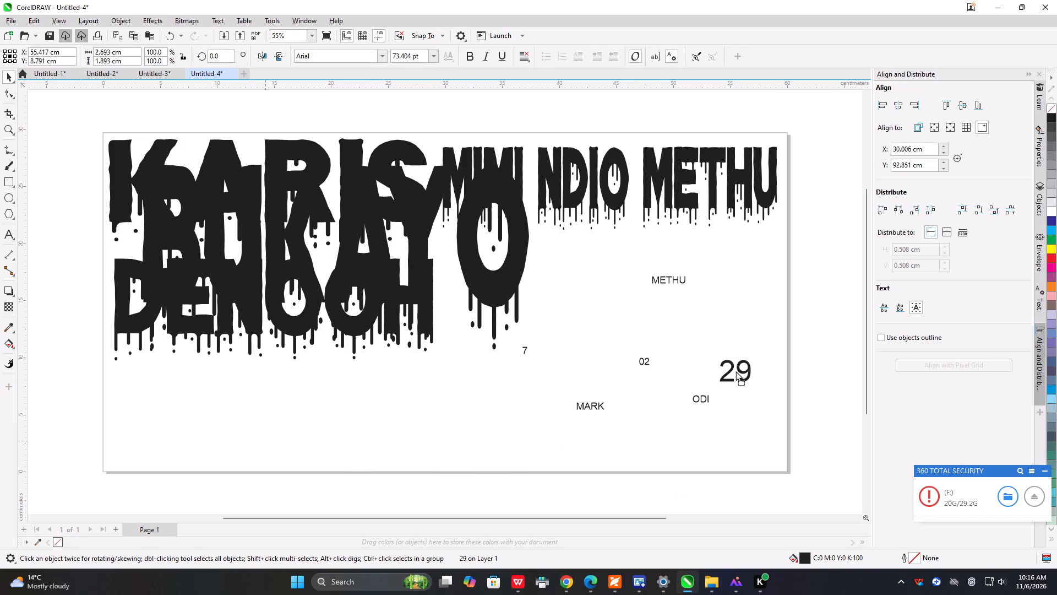
pyautogui.moveTo(735, 371); pyautogui.dragTo(230, 413)
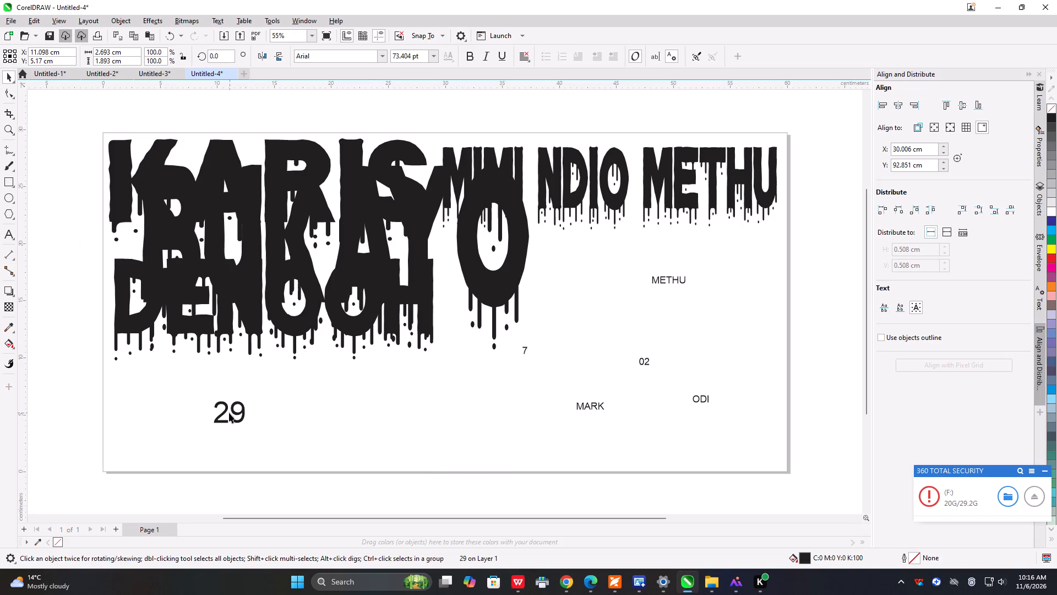
pyautogui.click(524, 349)
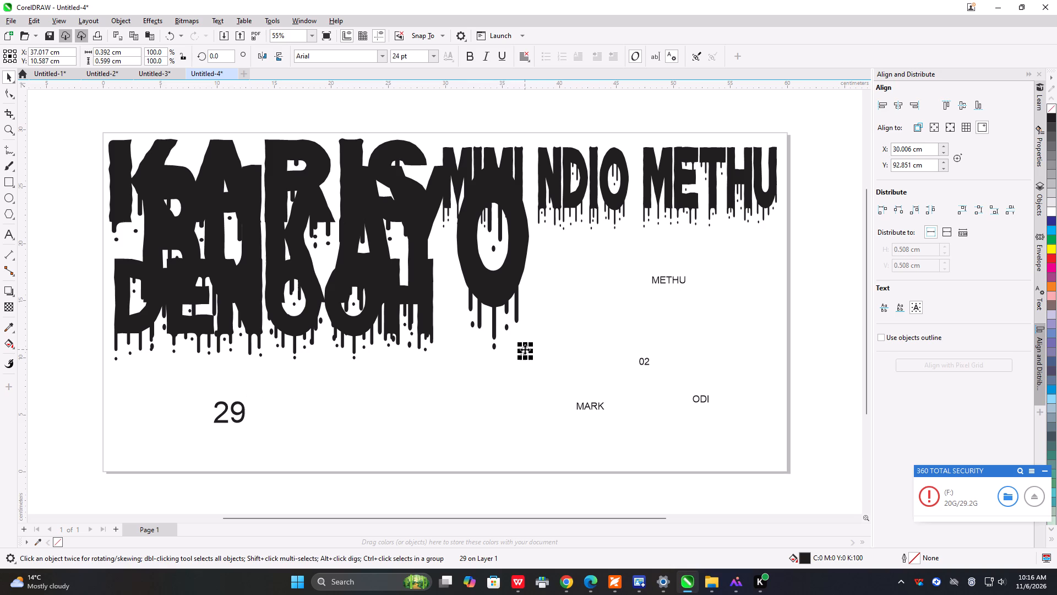
pyautogui.moveTo(525, 349); pyautogui.dragTo(271, 418)
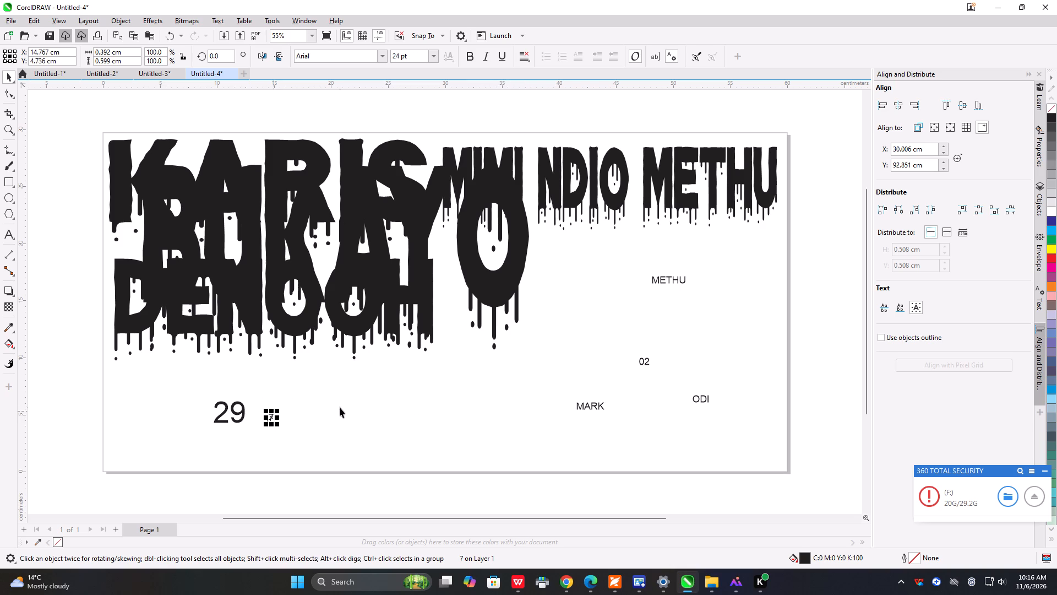
pyautogui.moveTo(277, 412); pyautogui.dragTo(286, 406)
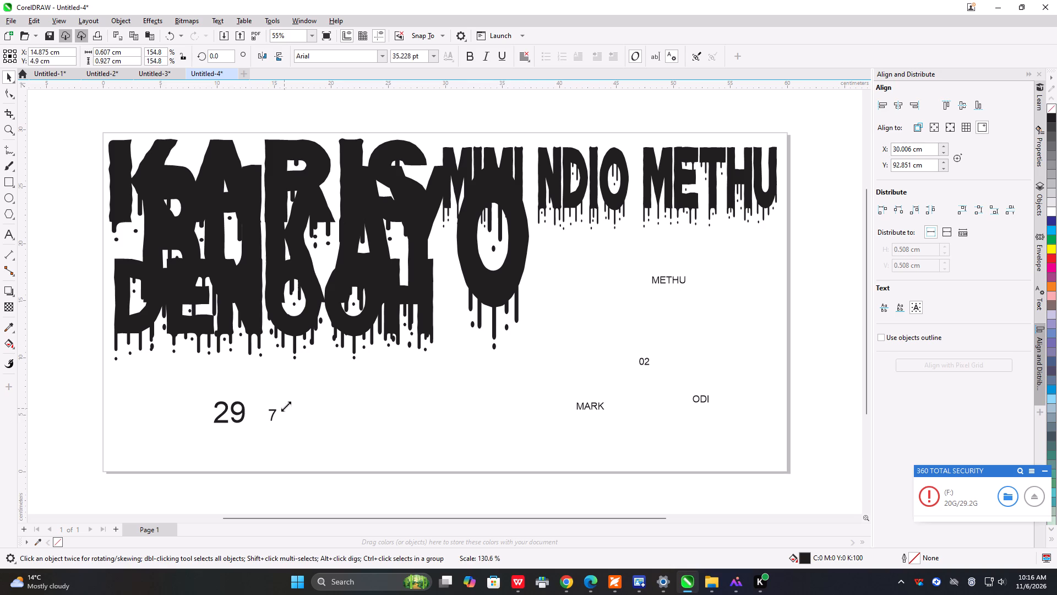
pyautogui.moveTo(286, 406); pyautogui.dragTo(314, 393)
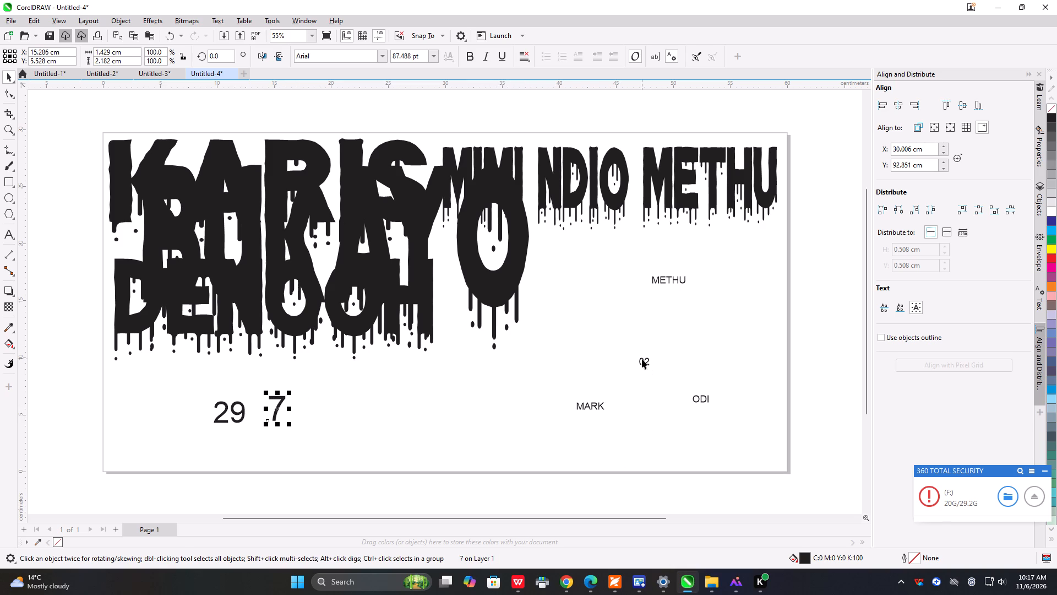
pyautogui.click(642, 359)
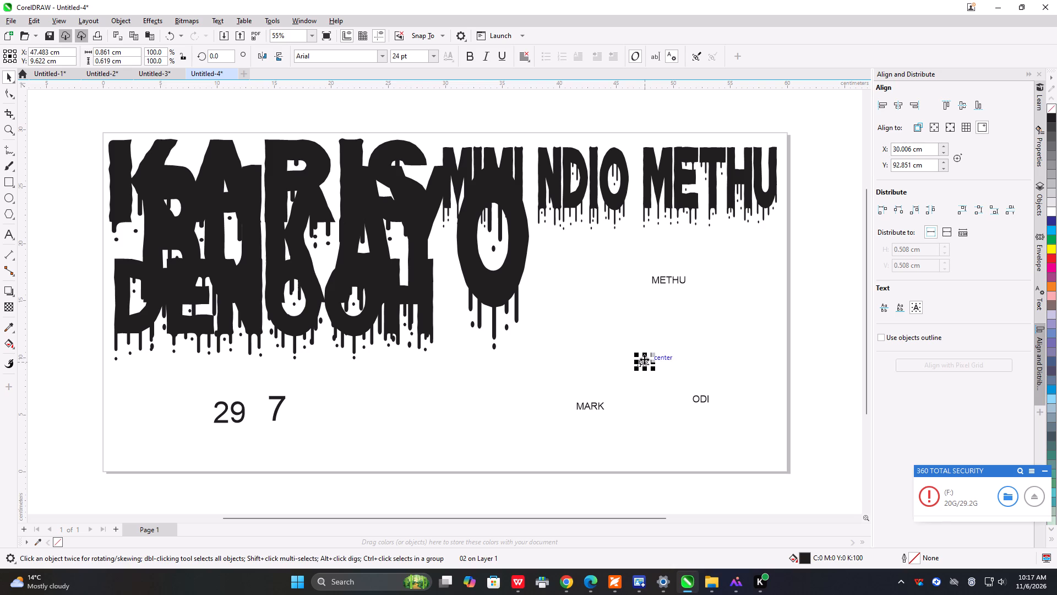
pyautogui.moveTo(644, 359); pyautogui.dragTo(311, 420)
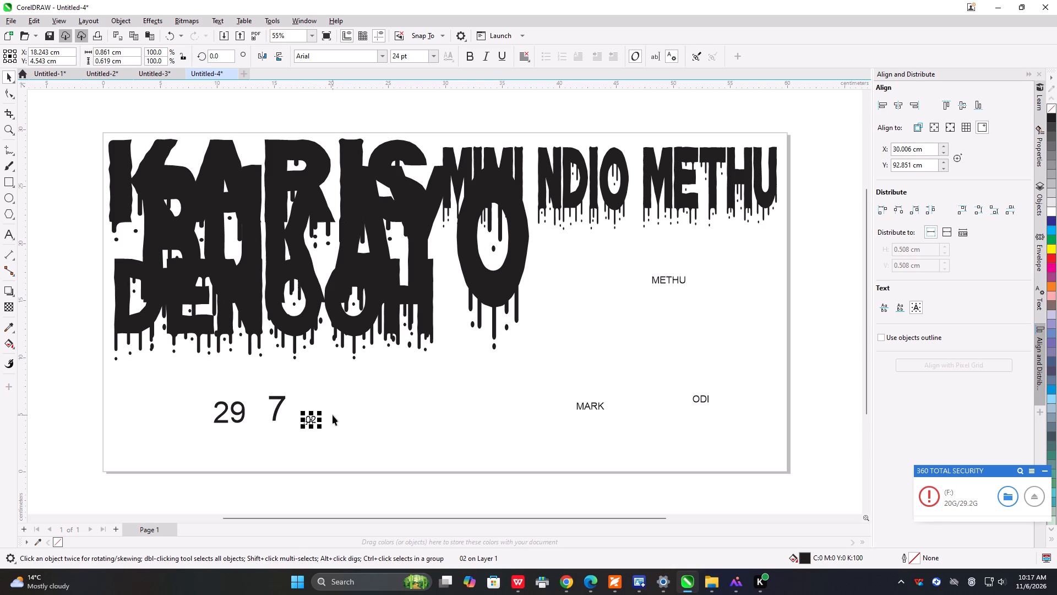
pyautogui.moveTo(320, 412); pyautogui.dragTo(456, 386)
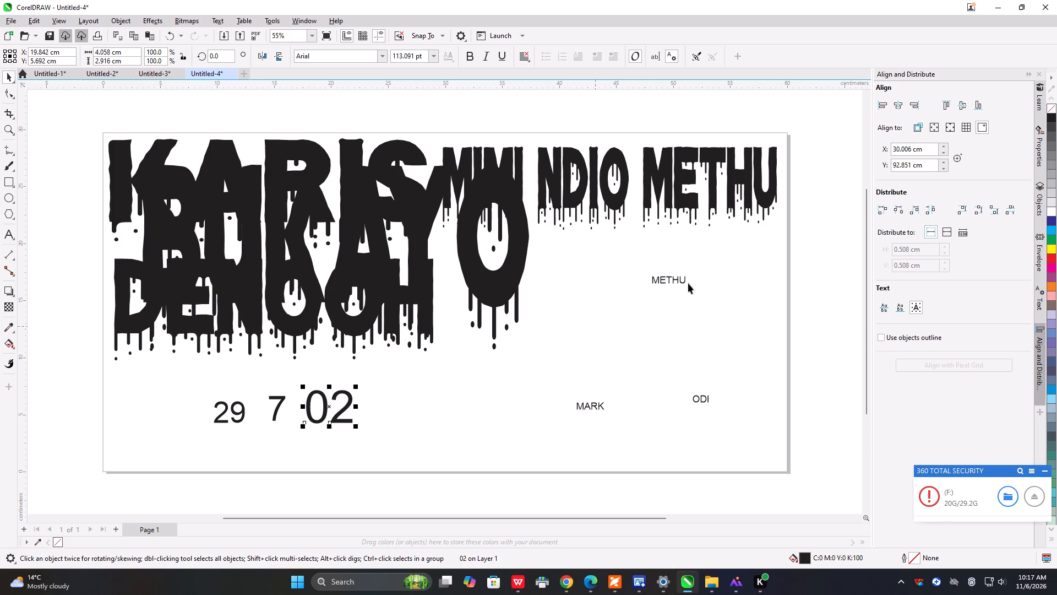
pyautogui.click(668, 278)
pyautogui.moveTo(668, 280); pyautogui.dragTo(456, 397)
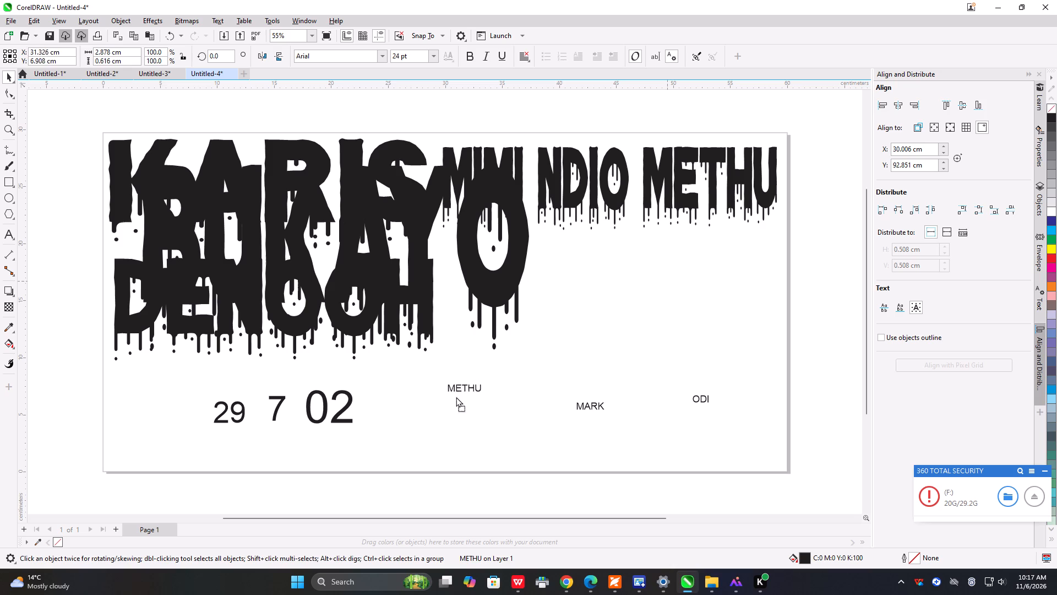
pyautogui.moveTo(456, 397); pyautogui.dragTo(433, 407)
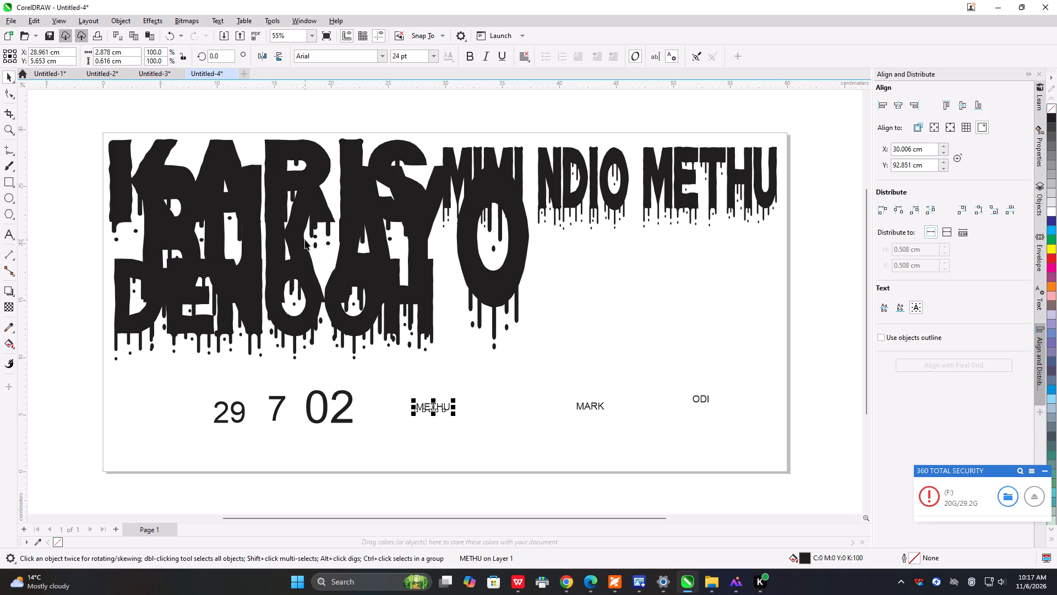
# Move BUKAYO beside DENOOH and shift the 29, 7, 02 and METHU texts together onto the page's lower edge.
pyautogui.click(300, 241)
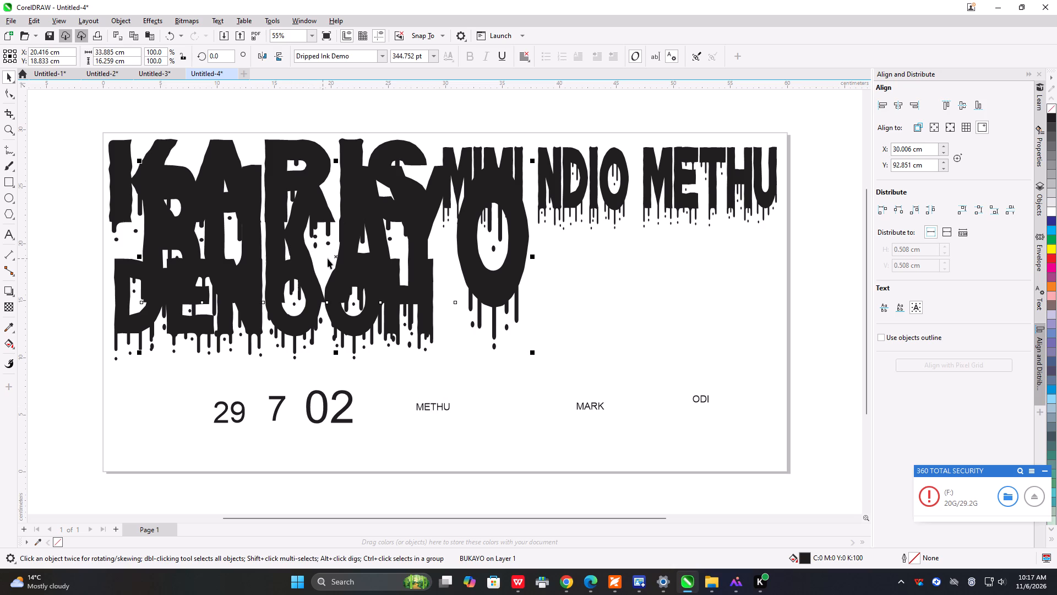
pyautogui.moveTo(334, 258); pyautogui.dragTo(650, 345)
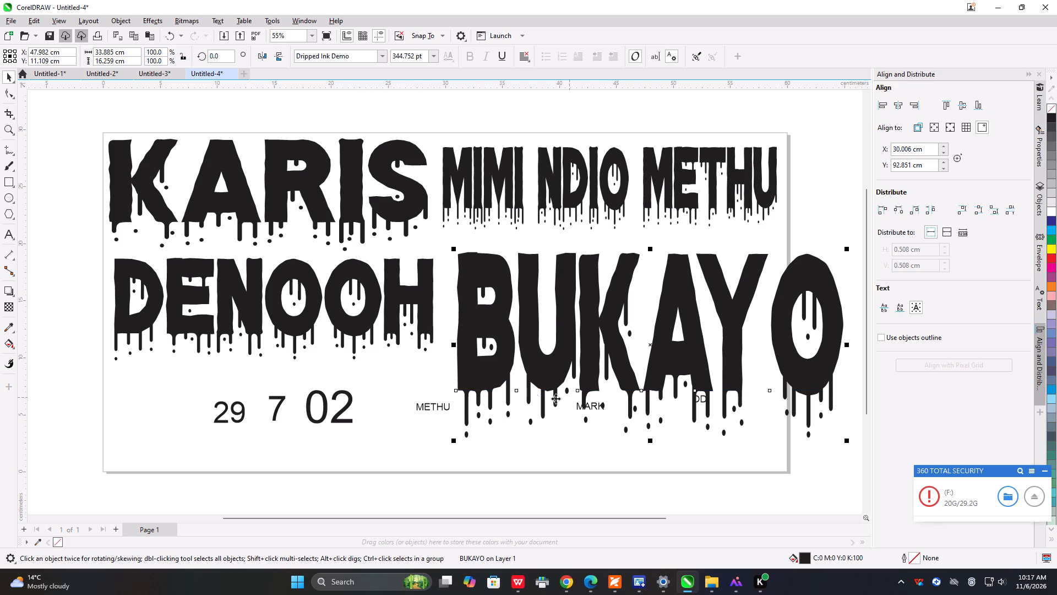
pyautogui.moveTo(183, 386); pyautogui.dragTo(350, 462)
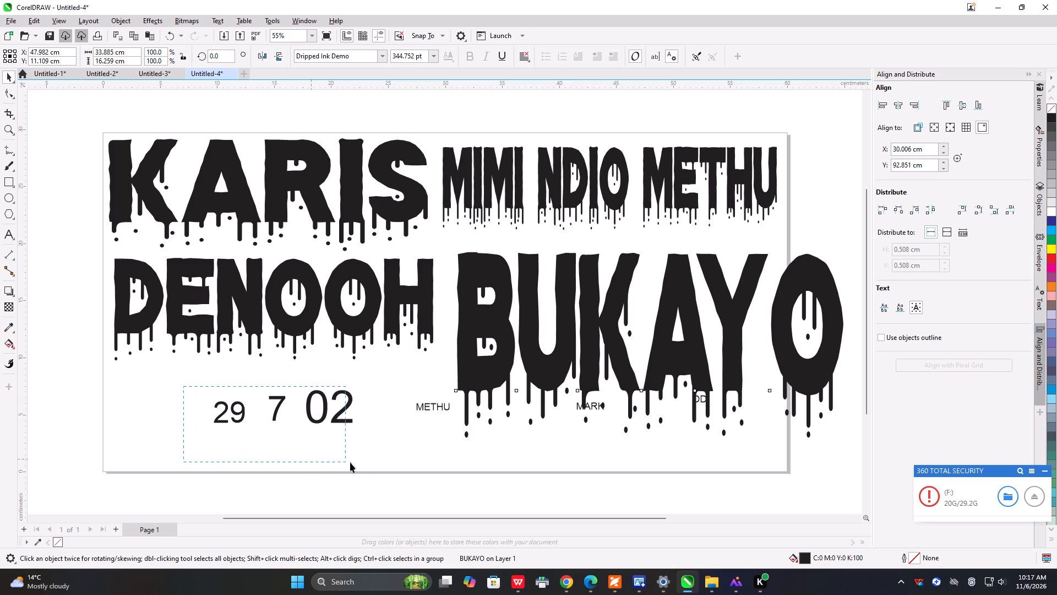
pyautogui.moveTo(350, 462); pyautogui.dragTo(454, 475)
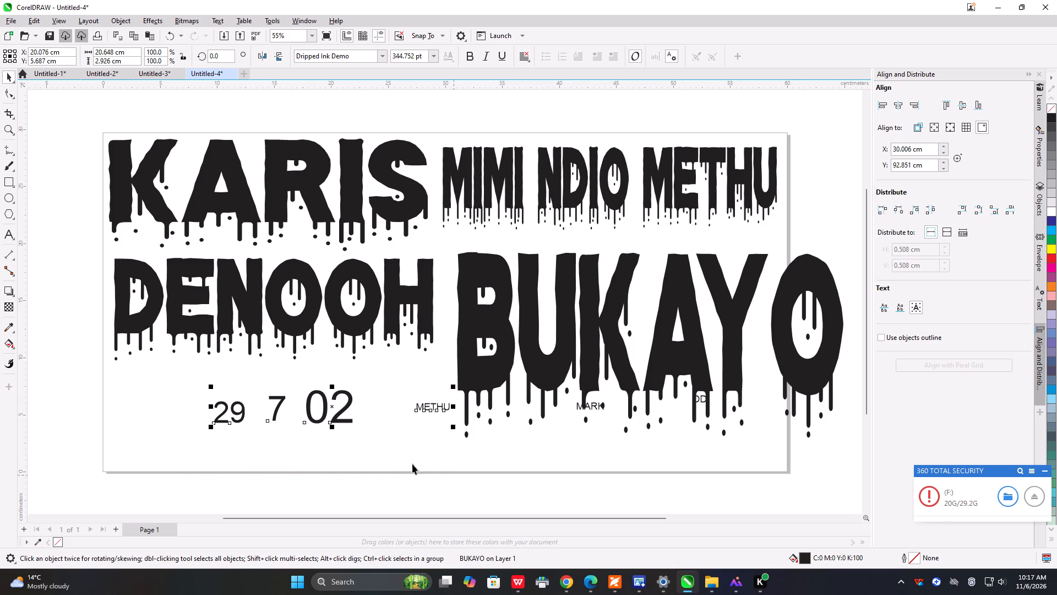
pyautogui.moveTo(326, 408); pyautogui.dragTo(659, 482)
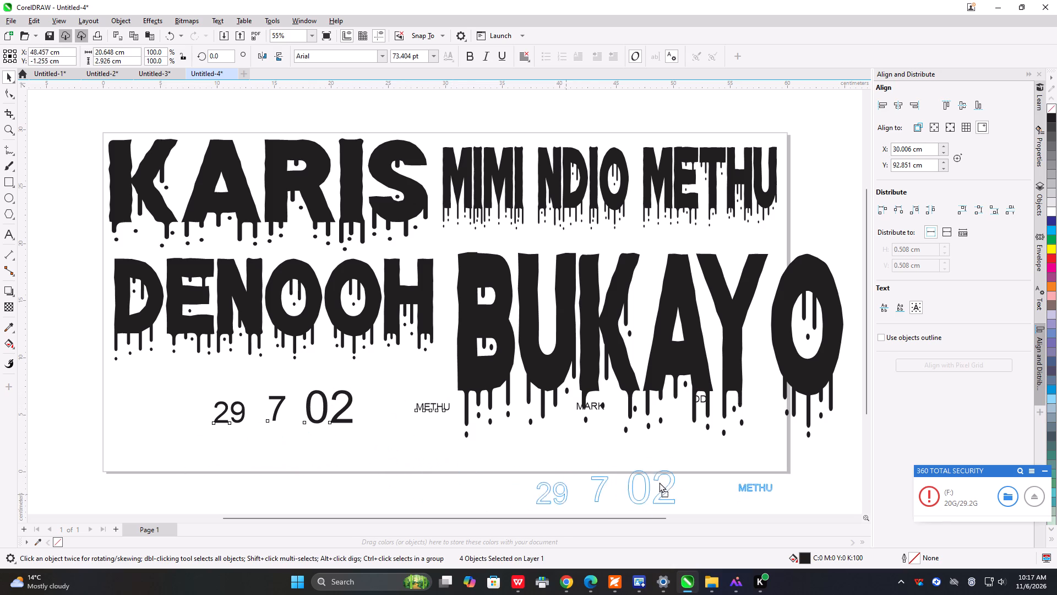
pyautogui.moveTo(659, 482); pyautogui.dragTo(669, 472)
# Swap the second-row names, placing BUKAYO below KARIS against the page's left edge and DENOOH to the right of BUKAYO.
pyautogui.click(617, 326)
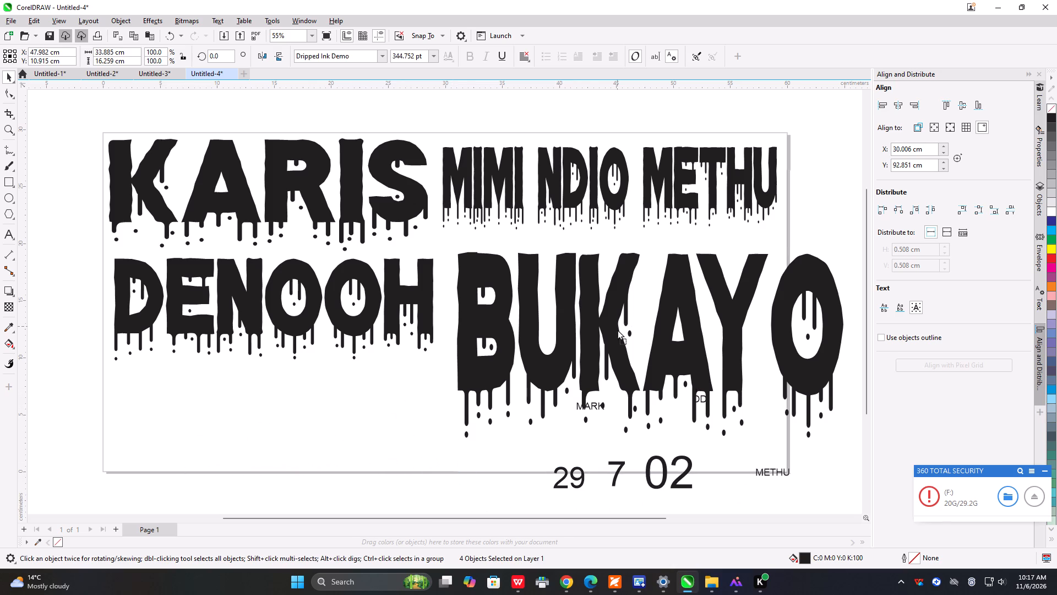
pyautogui.moveTo(653, 347); pyautogui.dragTo(551, 356)
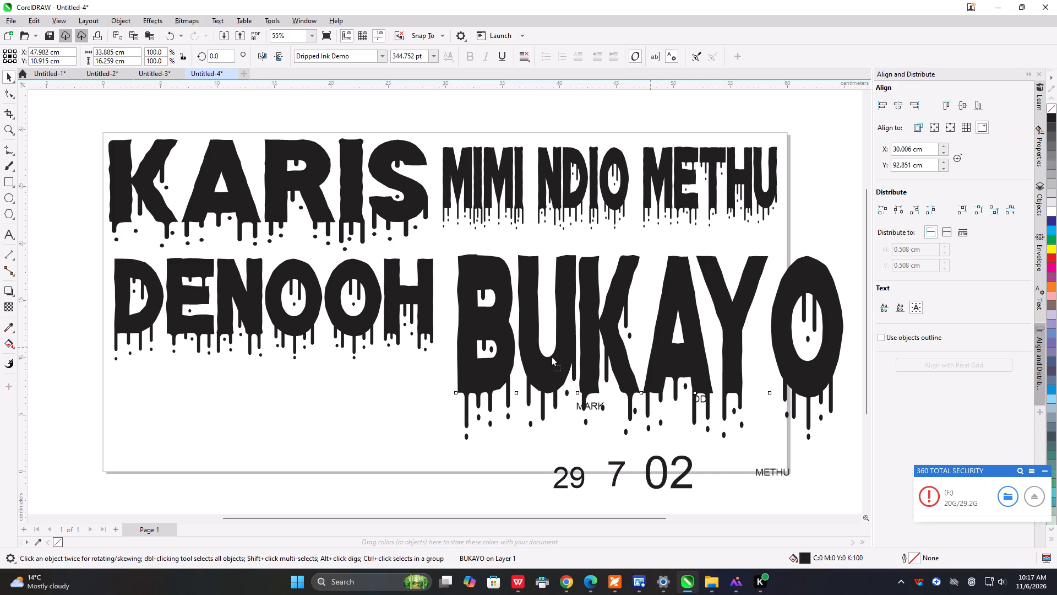
pyautogui.moveTo(551, 356); pyautogui.dragTo(267, 402)
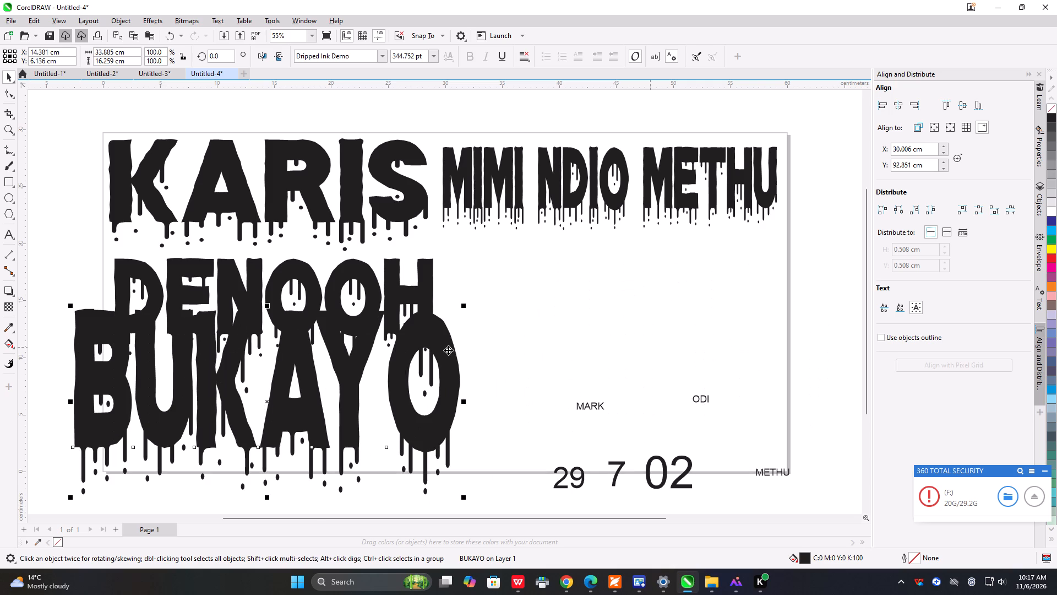
pyautogui.click(319, 293)
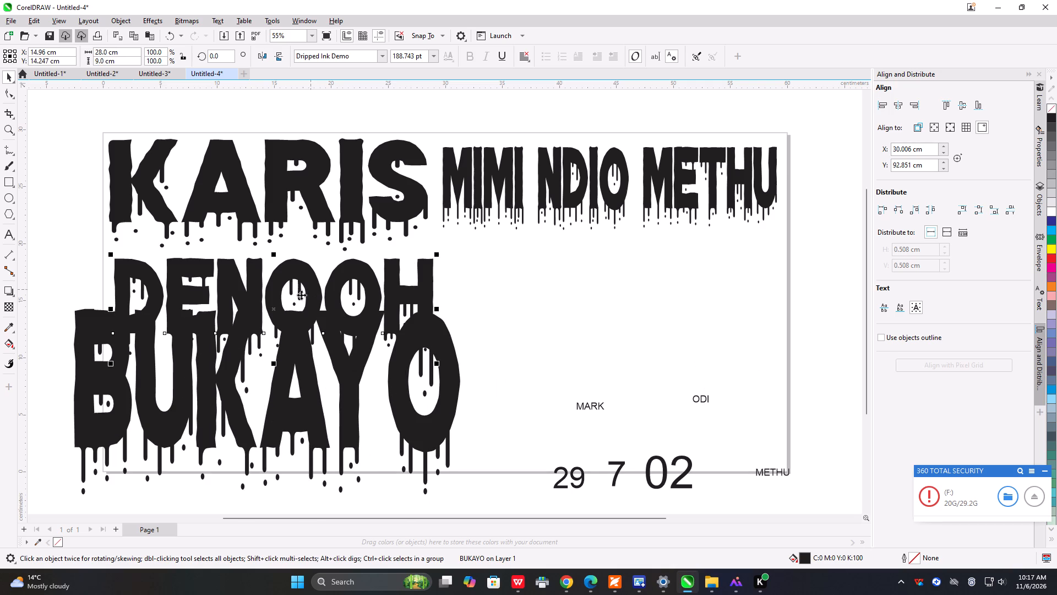
pyautogui.moveTo(270, 296); pyautogui.dragTo(657, 320)
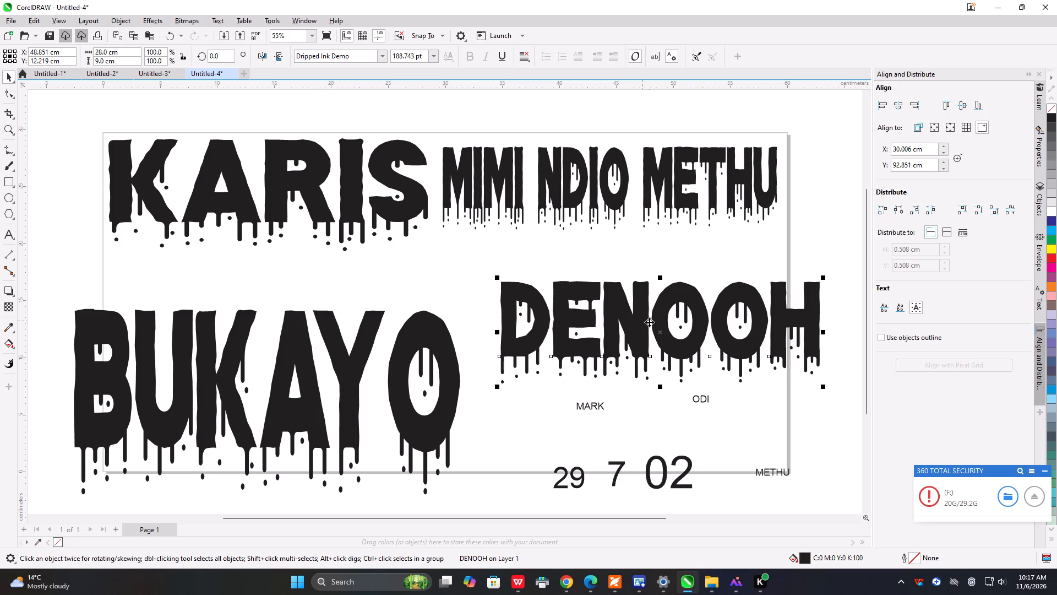
pyautogui.click(299, 402)
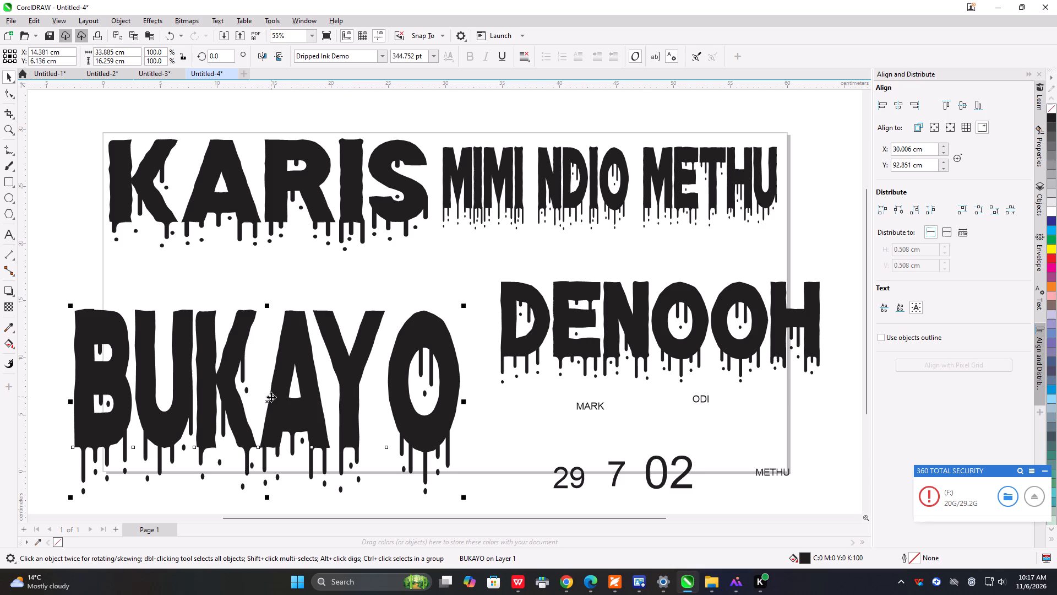
pyautogui.moveTo(271, 398); pyautogui.dragTo(343, 352)
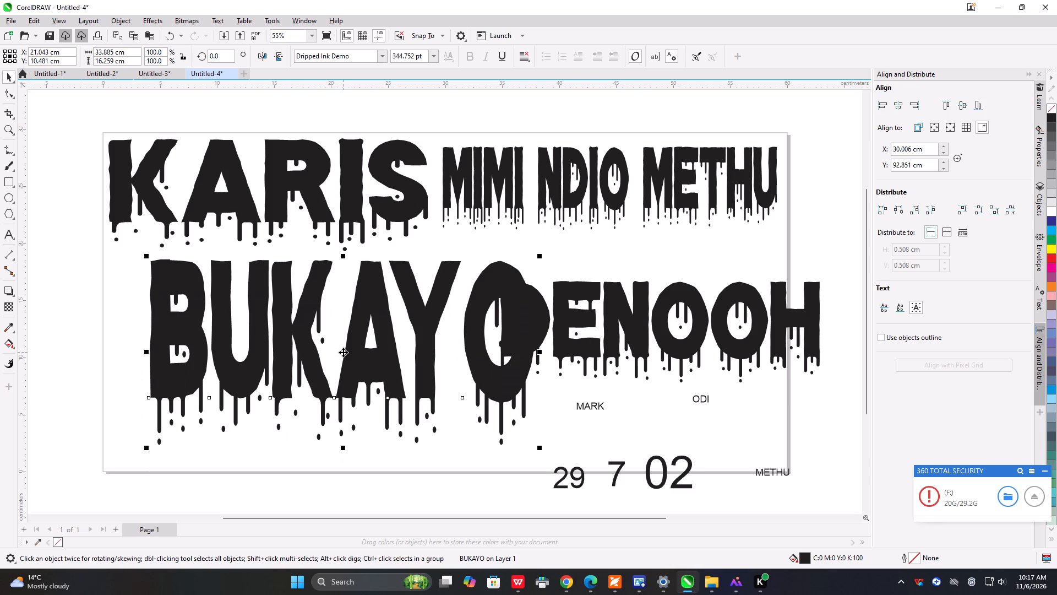
pyautogui.moveTo(300, 343); pyautogui.dragTo(291, 349)
pyautogui.moveTo(291, 349); pyautogui.dragTo(250, 360)
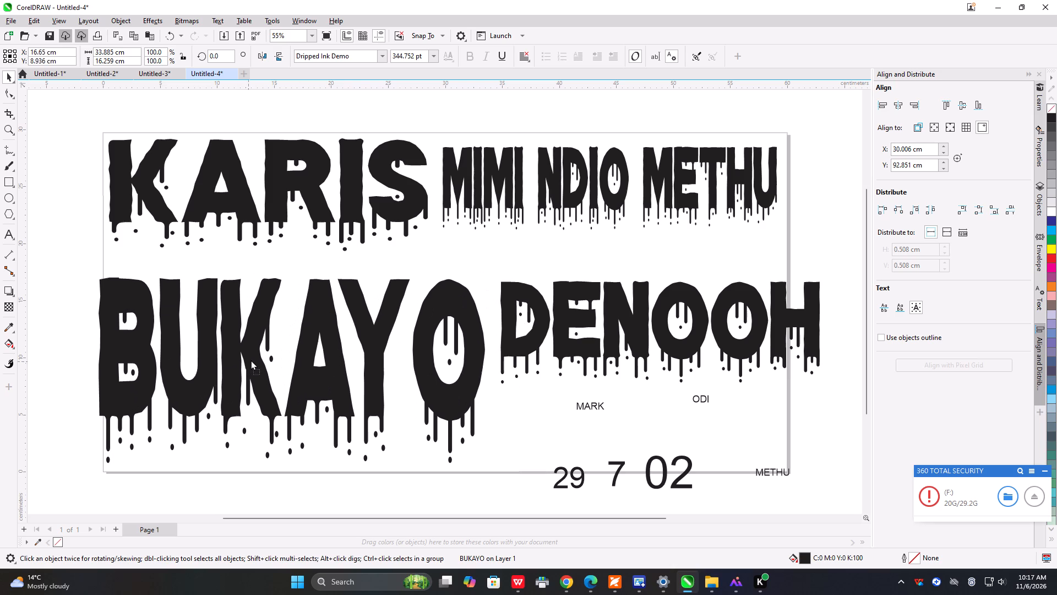
pyautogui.moveTo(250, 360); pyautogui.dragTo(257, 357)
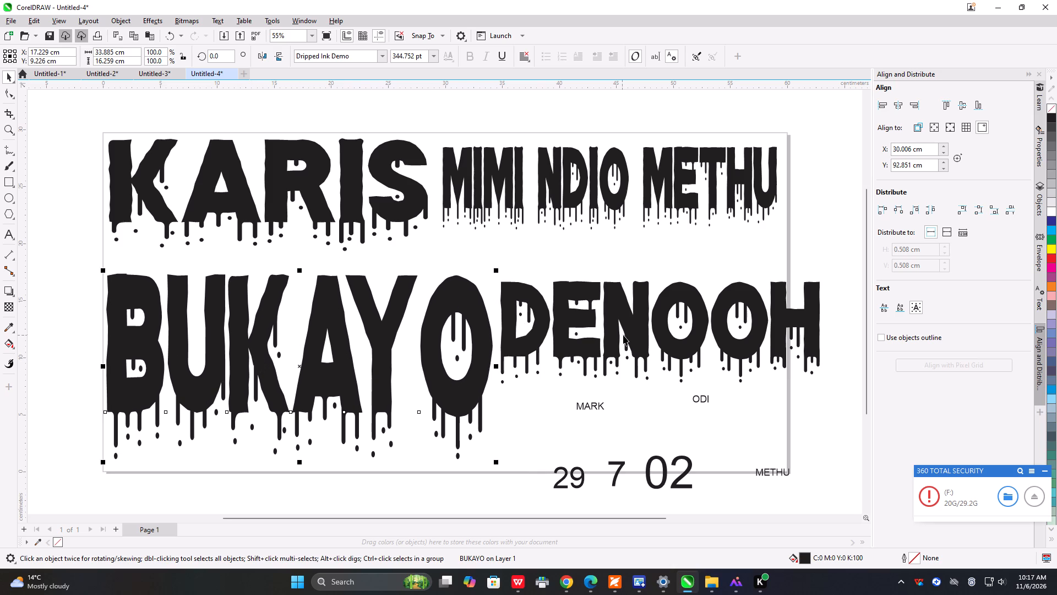
# Move DENOOH up over the NDIO METHU lettering to clear the space beside BUKAYO.
pyautogui.click(643, 342)
pyautogui.moveTo(643, 342); pyautogui.dragTo(657, 312)
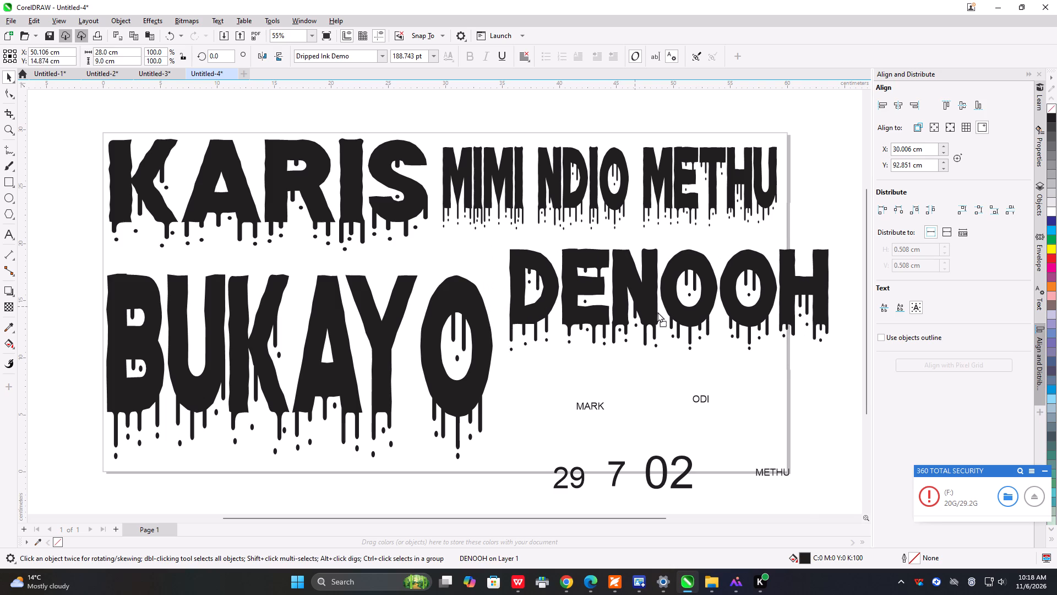
pyautogui.moveTo(657, 312); pyautogui.dragTo(671, 175)
# Set the MARK text in Dripped Ink Demo and size it 28 cm wide by 9 cm high.
pyautogui.click(584, 405)
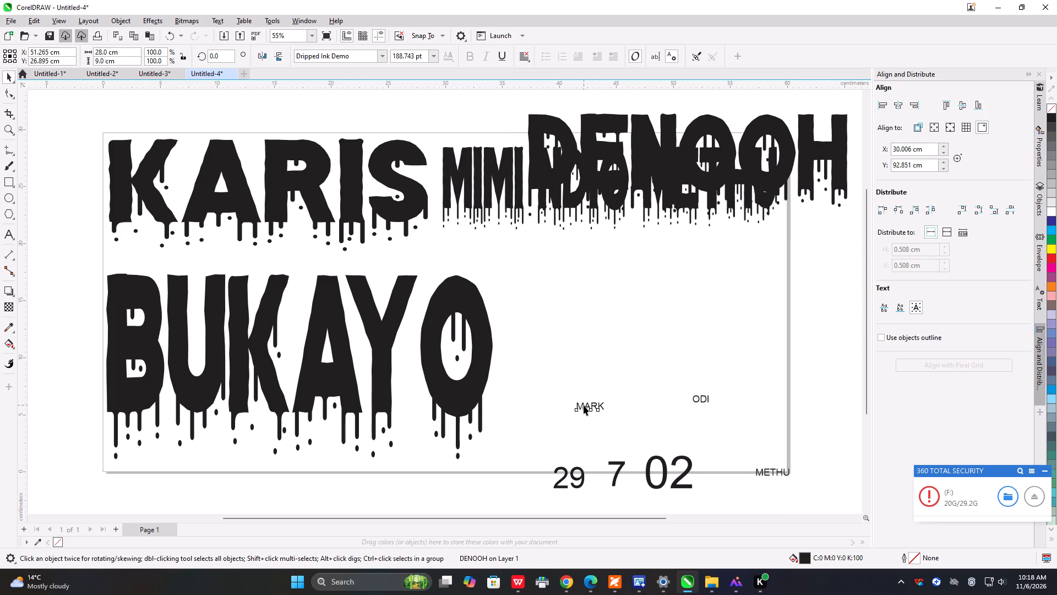
pyautogui.click(382, 56)
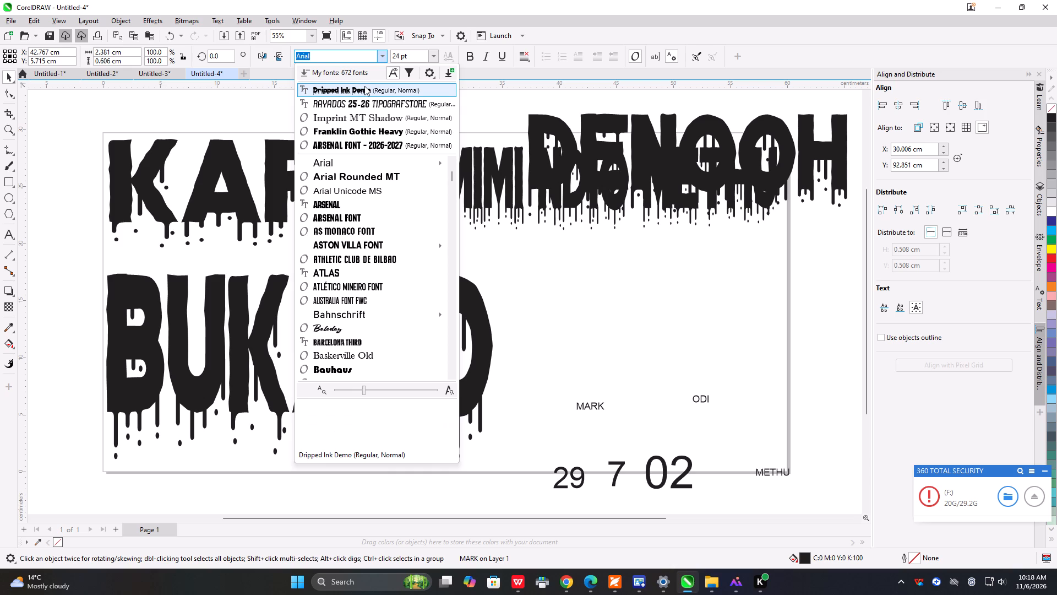
pyautogui.click(364, 86)
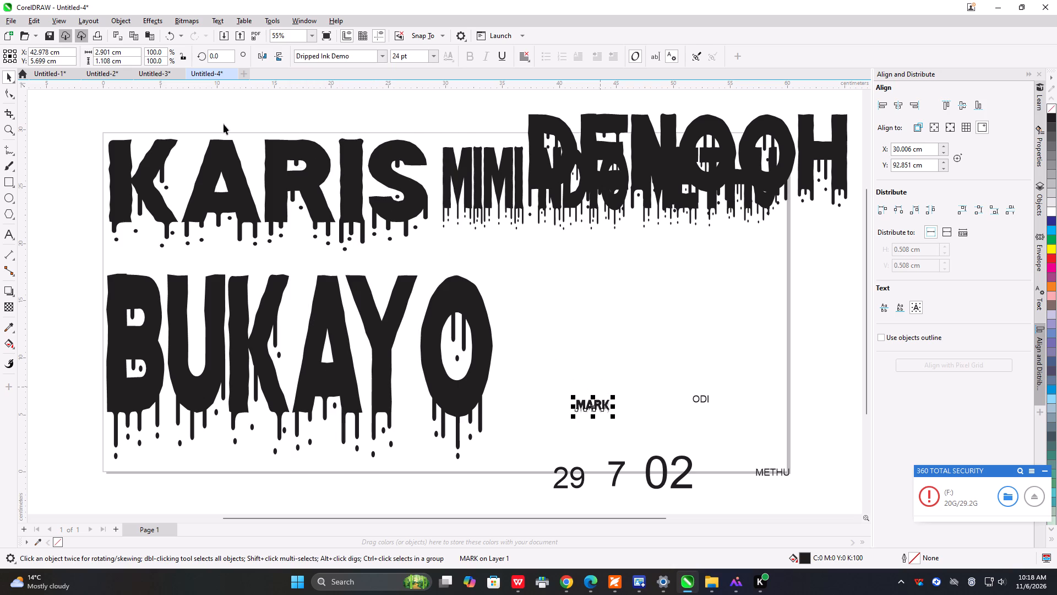
pyautogui.moveTo(139, 53); pyautogui.dragTo(26, 45)
pyautogui.write('28')
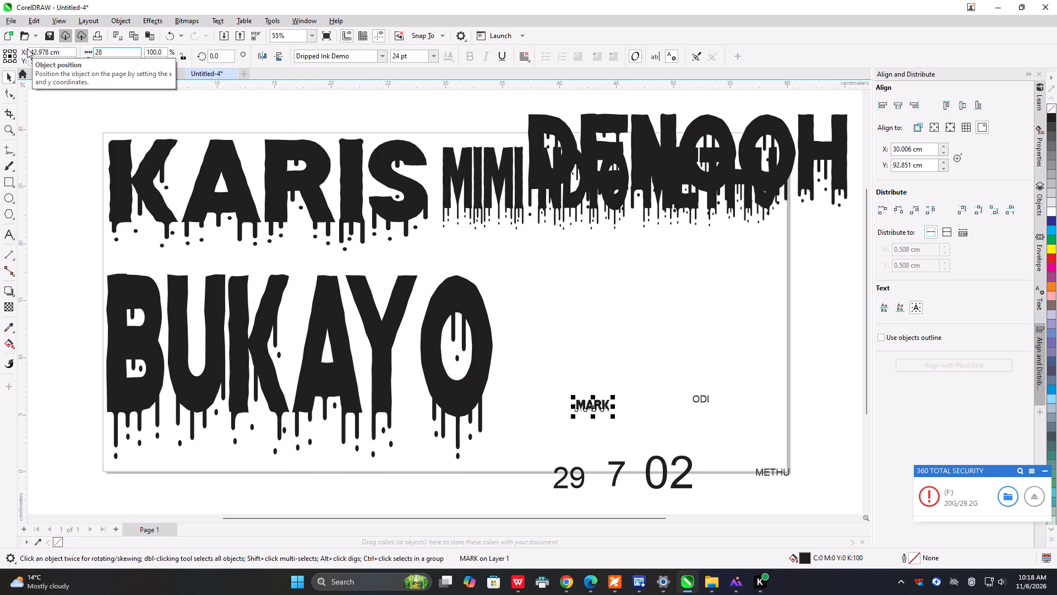
pyautogui.moveTo(123, 63); pyautogui.dragTo(78, 69)
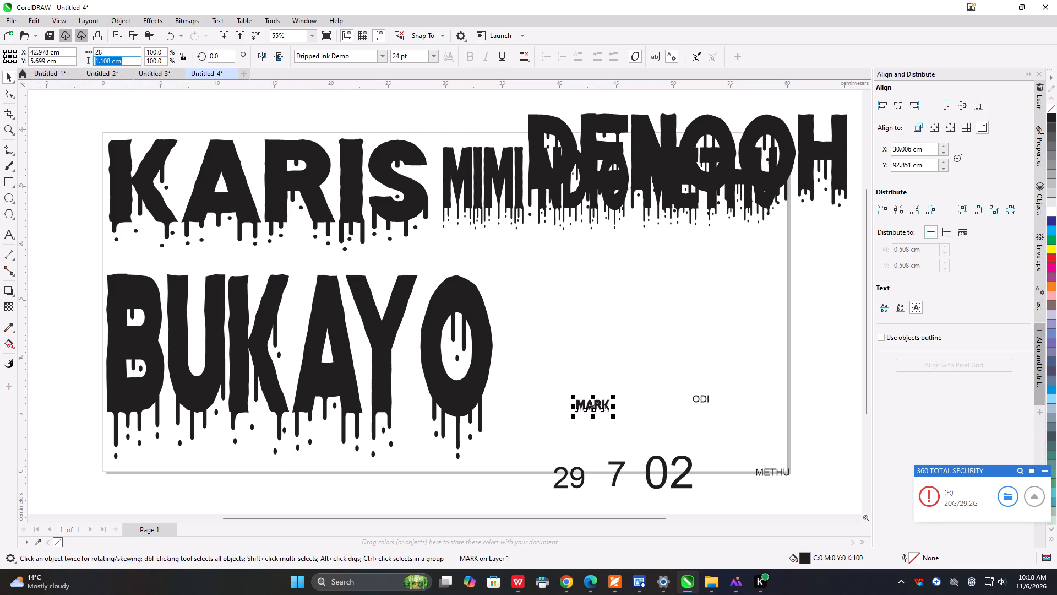
pyautogui.moveTo(78, 69); pyautogui.dragTo(63, 69)
pyautogui.press('9')
pyautogui.press('Return')
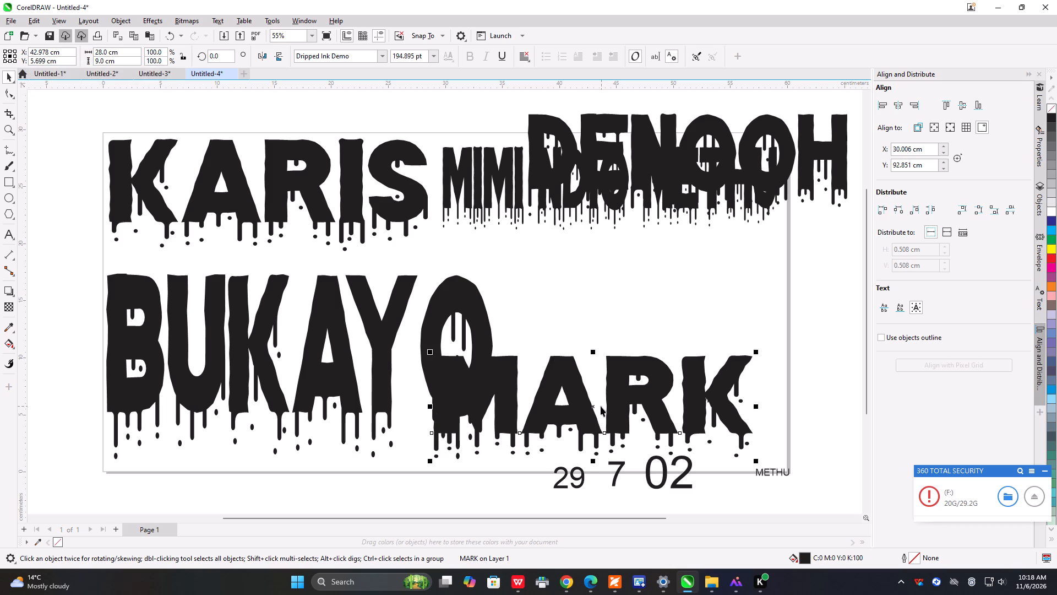
# Move the enlarged MARK text up into the second row, to the right of BUKAYO.
pyautogui.moveTo(596, 408); pyautogui.dragTo(645, 316)
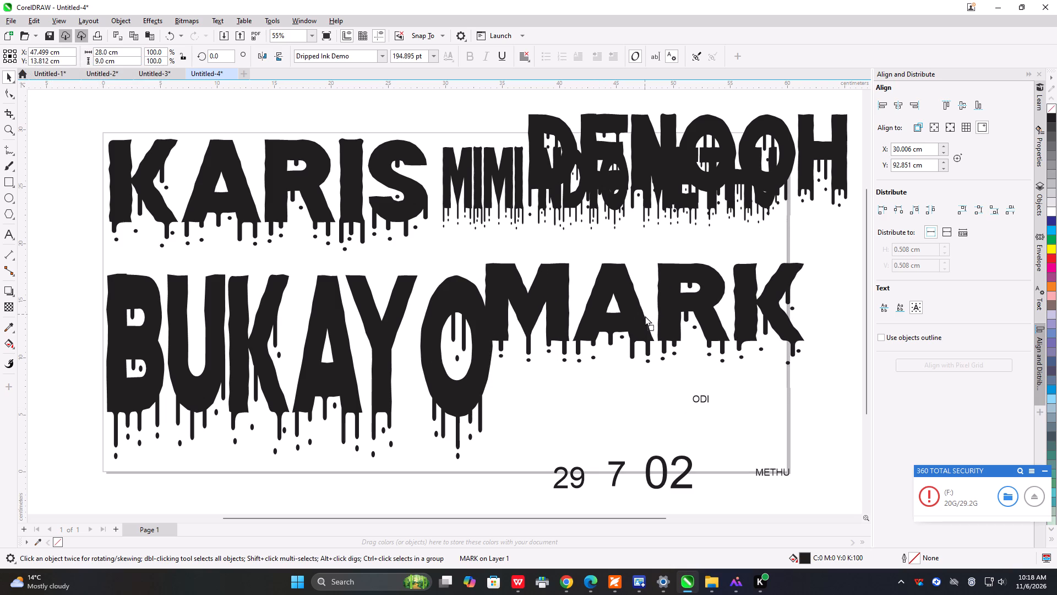
pyautogui.moveTo(645, 316); pyautogui.dragTo(622, 314)
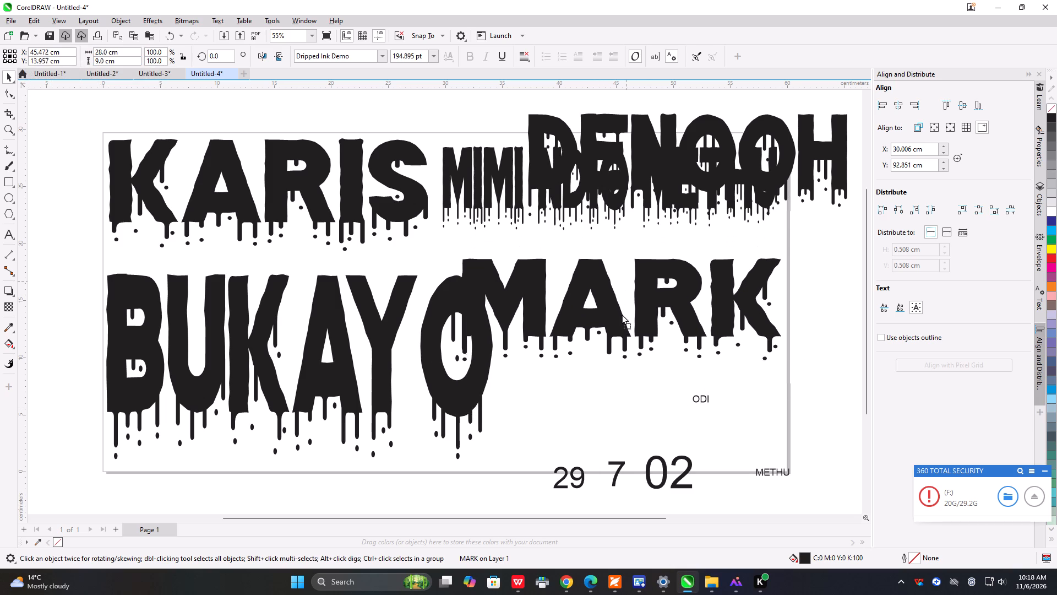
pyautogui.moveTo(622, 314); pyautogui.dragTo(639, 351)
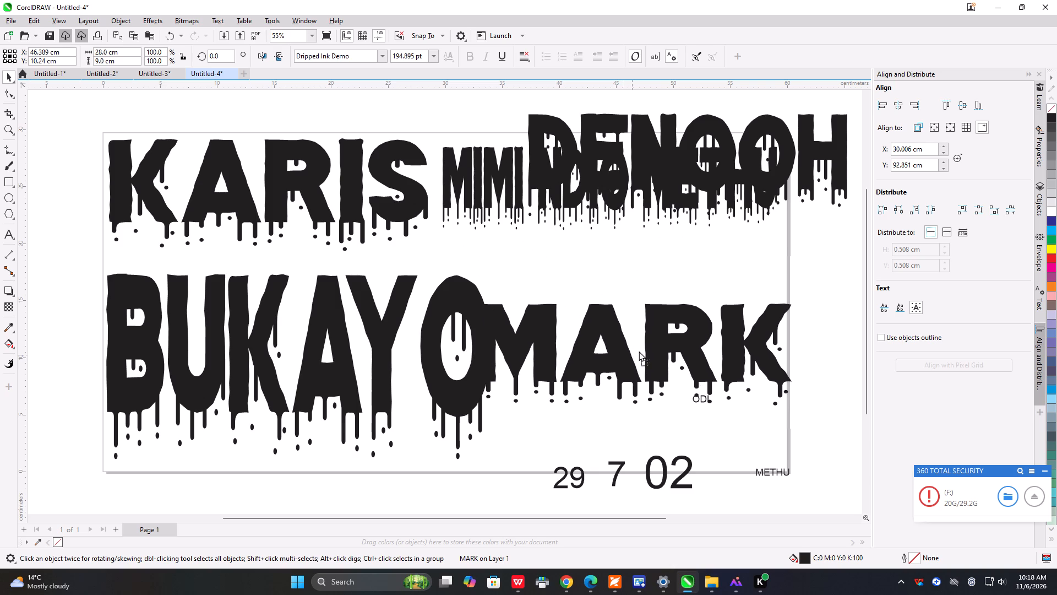
pyautogui.moveTo(639, 351); pyautogui.dragTo(695, 320)
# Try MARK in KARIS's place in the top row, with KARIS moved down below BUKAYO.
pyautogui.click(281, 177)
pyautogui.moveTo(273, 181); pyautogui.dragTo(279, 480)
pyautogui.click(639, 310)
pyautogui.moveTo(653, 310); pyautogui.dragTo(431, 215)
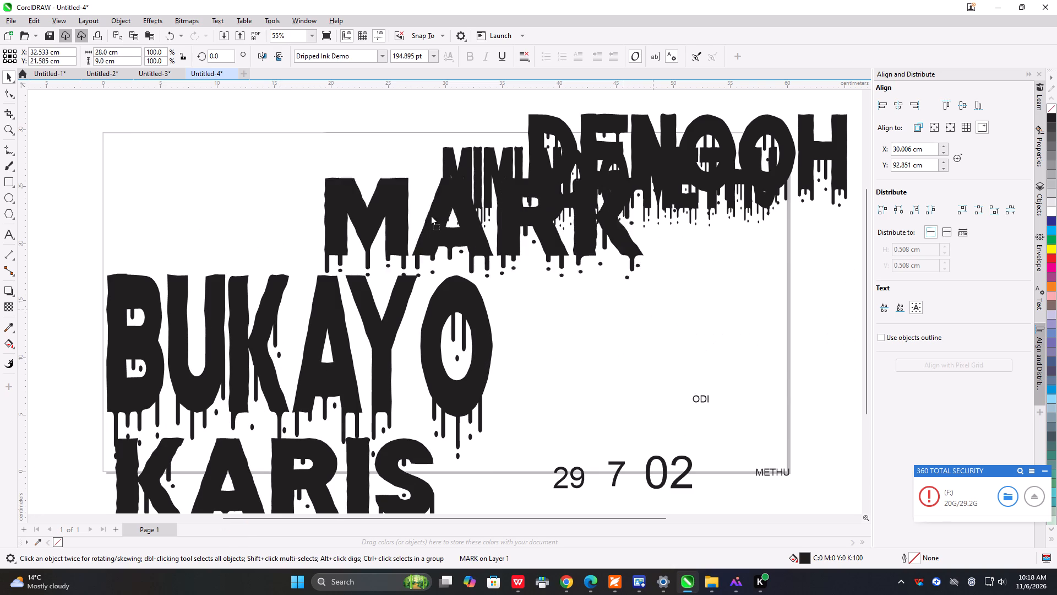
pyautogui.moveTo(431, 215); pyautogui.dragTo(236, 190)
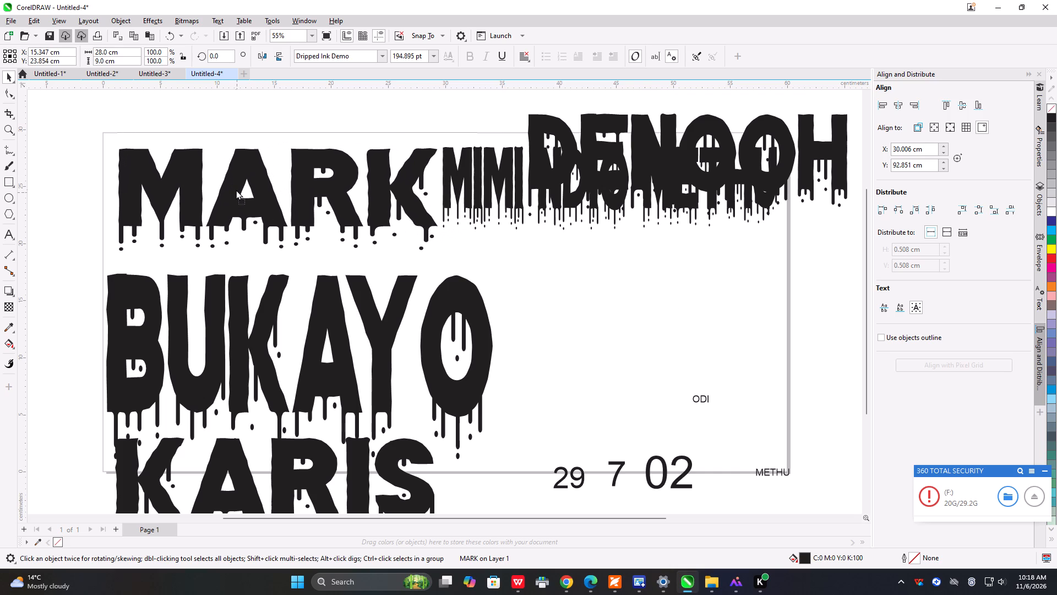
# Put MARK back to the right of BUKAYO and return KARIS to the page's upper-left corner.
pyautogui.moveTo(236, 190); pyautogui.dragTo(587, 355)
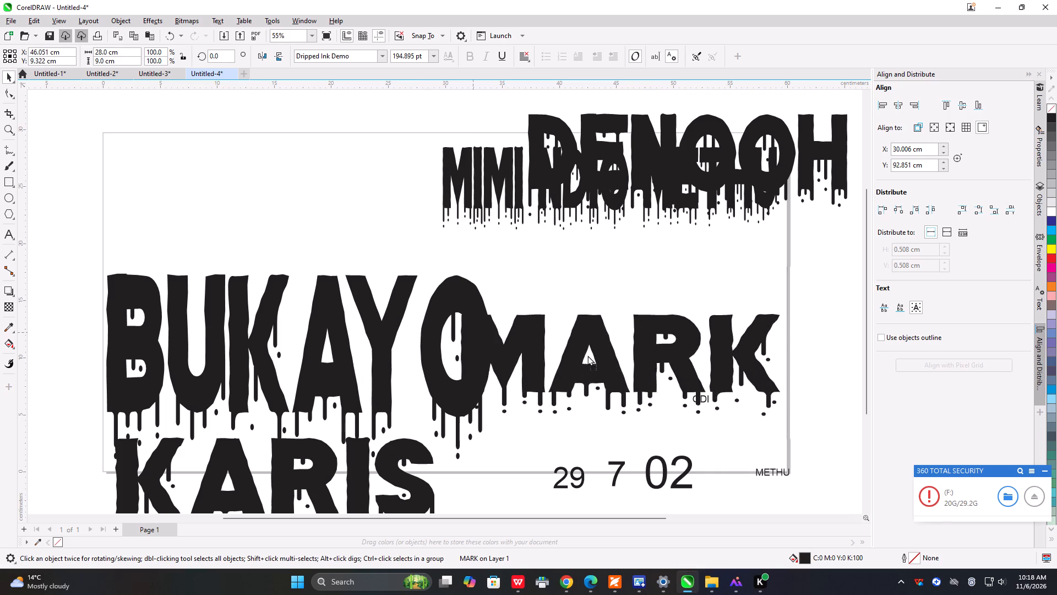
pyautogui.moveTo(587, 355); pyautogui.dragTo(623, 341)
pyautogui.click(282, 489)
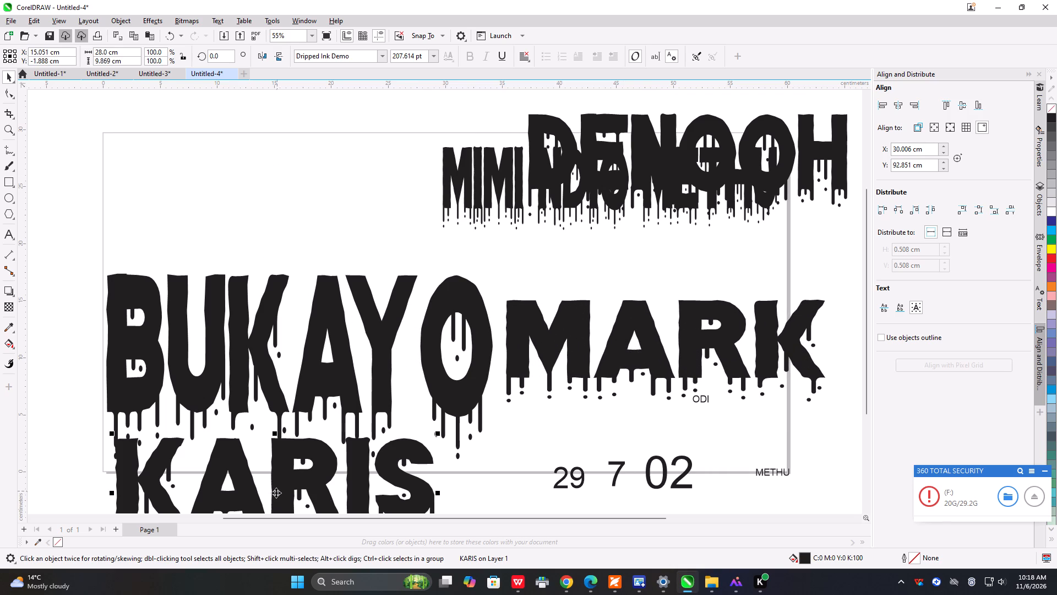
pyautogui.moveTo(275, 493); pyautogui.dragTo(273, 205)
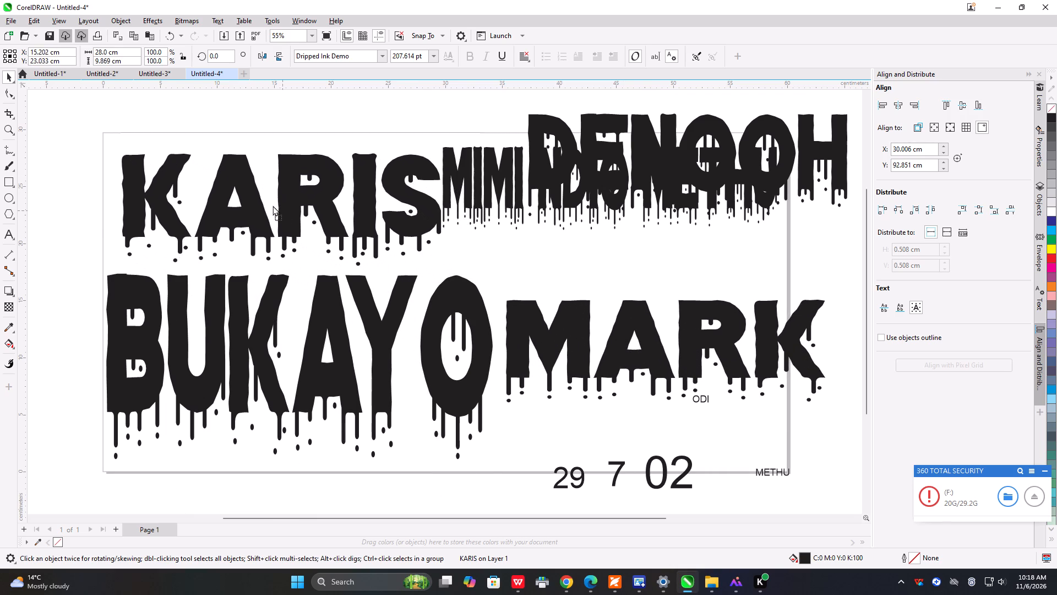
pyautogui.moveTo(273, 205); pyautogui.dragTo(266, 198)
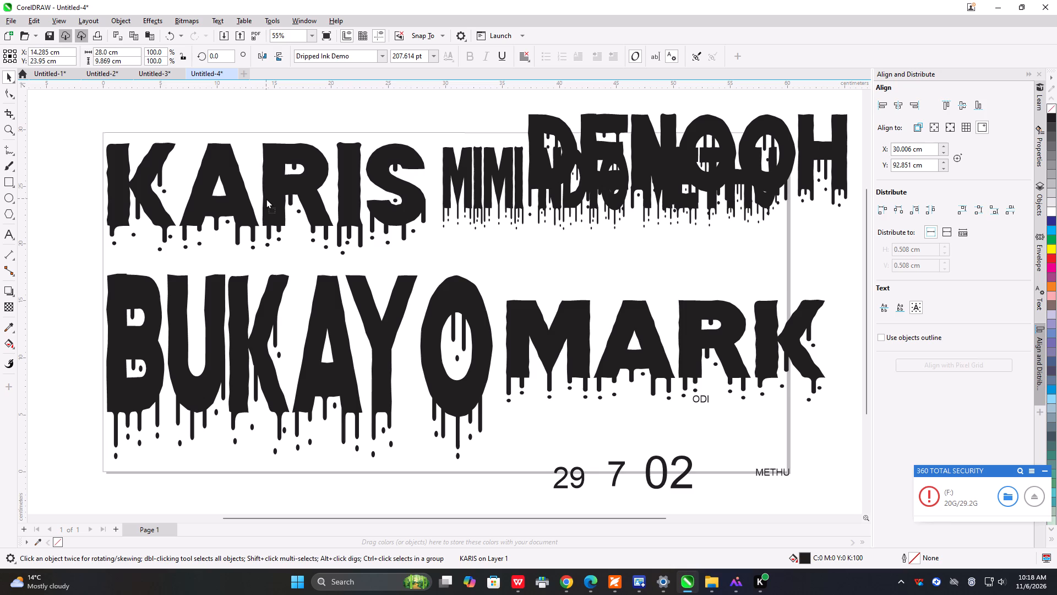
pyautogui.moveTo(266, 198); pyautogui.dragTo(266, 192)
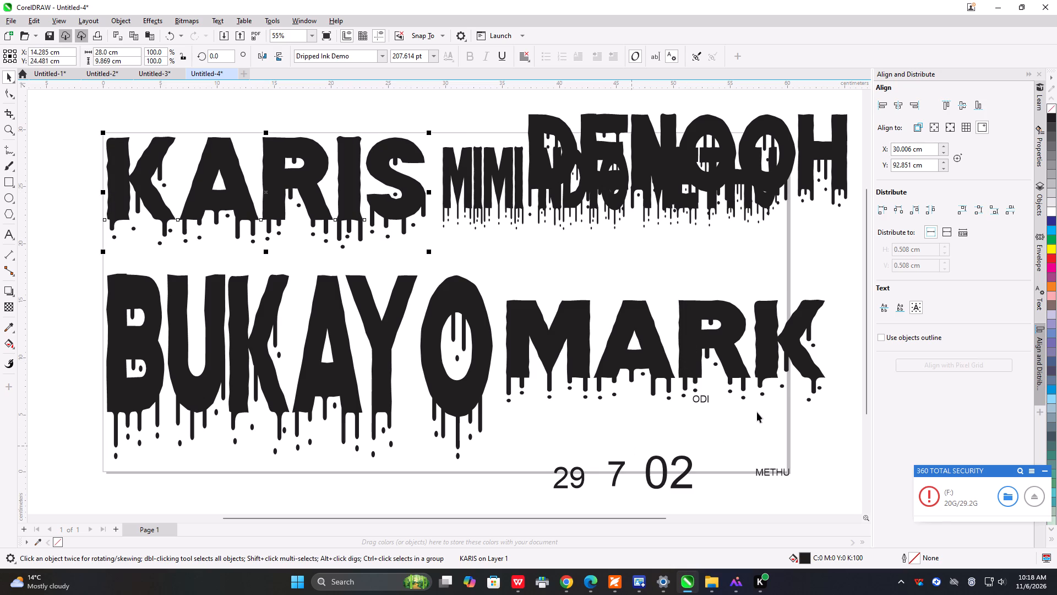
# Set the small METHU text at the page's lower-right corner in Dripped Ink Demo, sized 28 cm wide by 9 cm high.
pyautogui.scroll(-1, 758, 412)
pyautogui.click(780, 474)
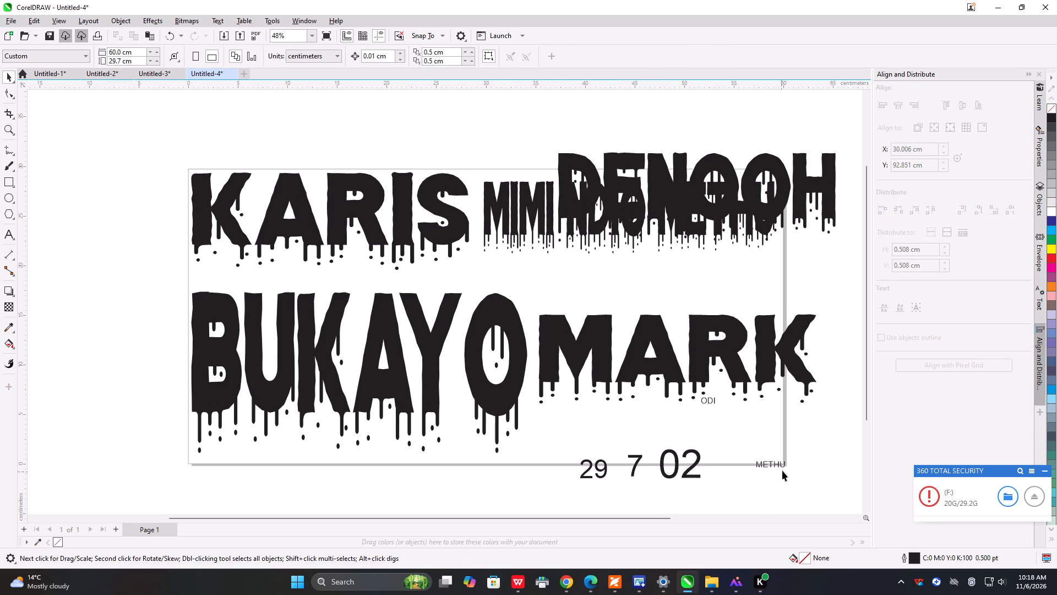
pyautogui.click(784, 464)
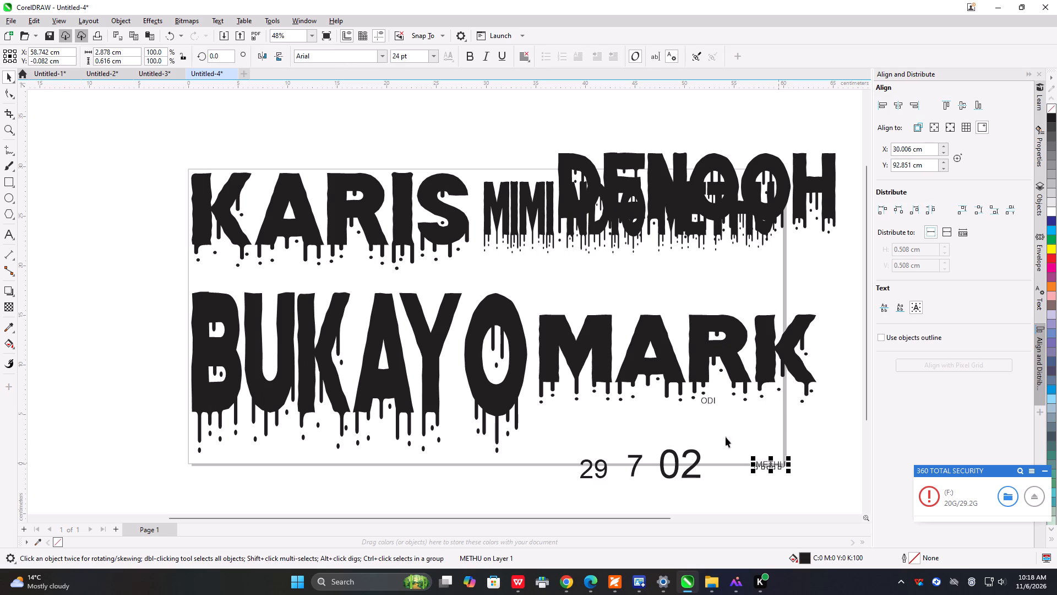
pyautogui.click(383, 54)
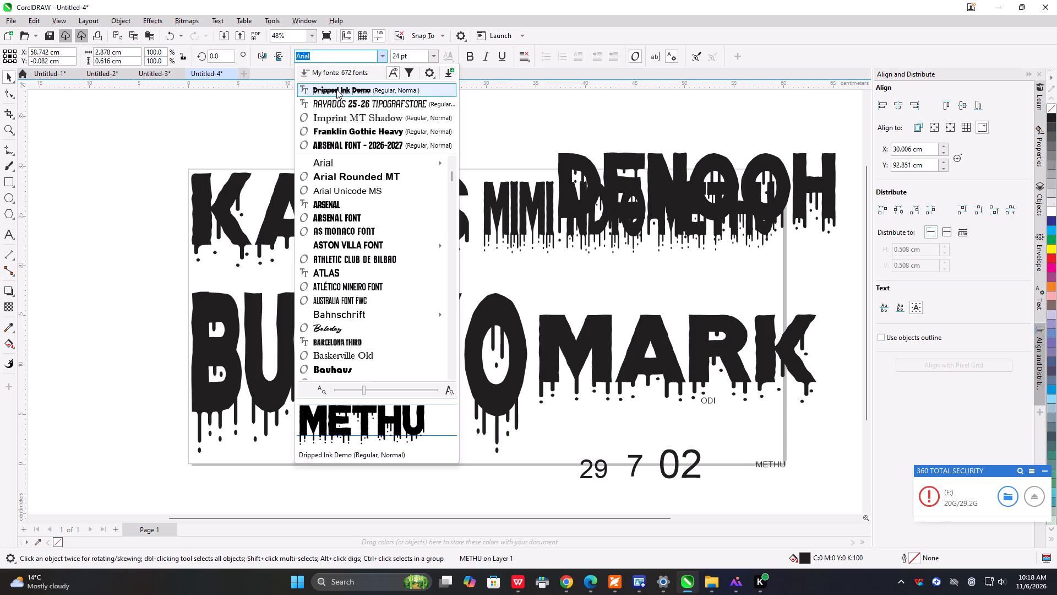
pyautogui.click(336, 89)
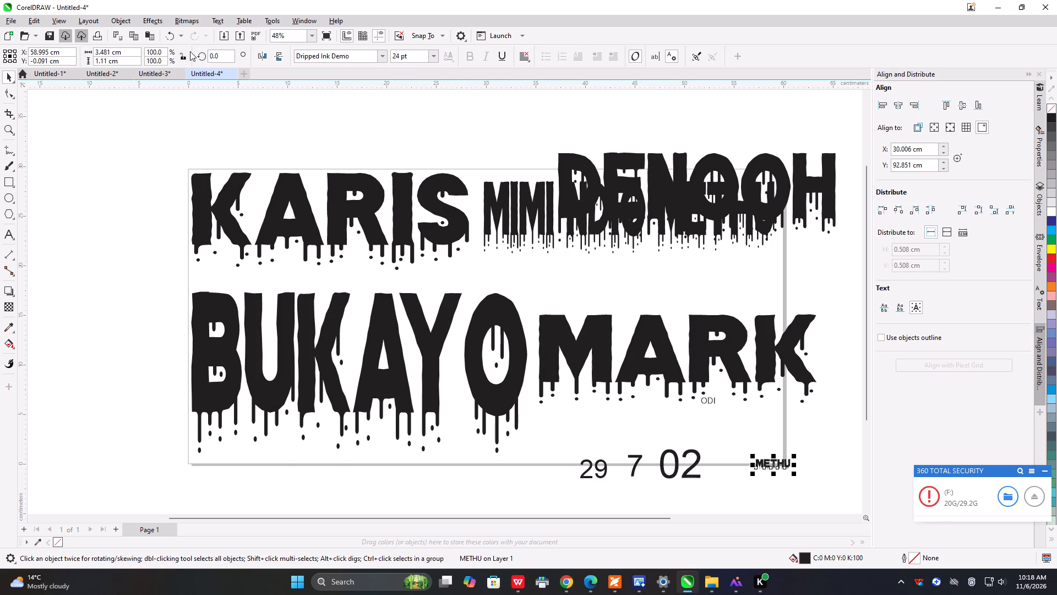
pyautogui.moveTo(127, 51); pyautogui.dragTo(73, 63)
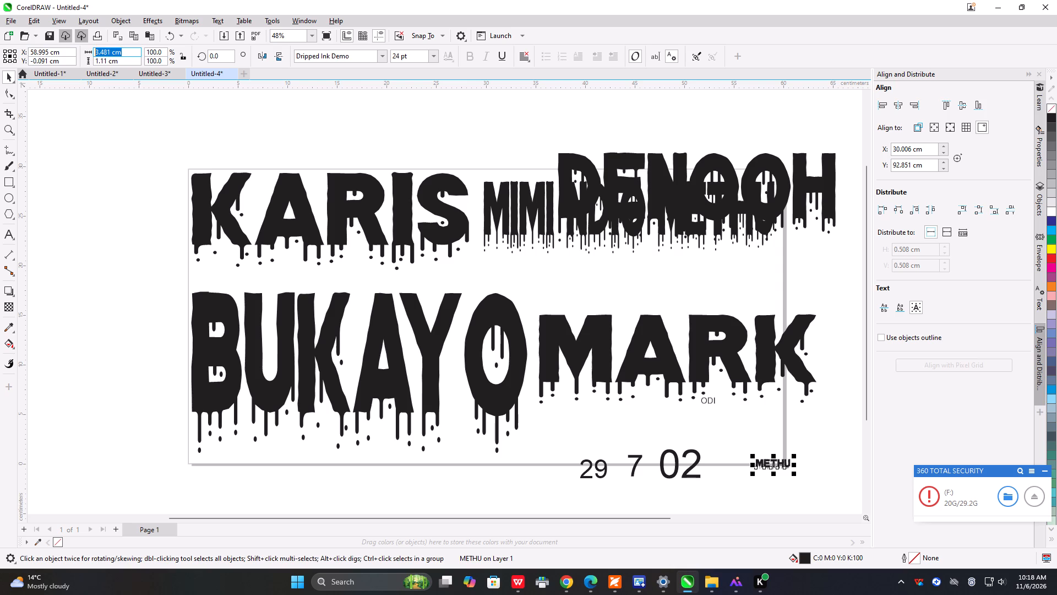
pyautogui.moveTo(73, 63); pyautogui.dragTo(73, 63)
pyautogui.press('2')
pyautogui.press('8')
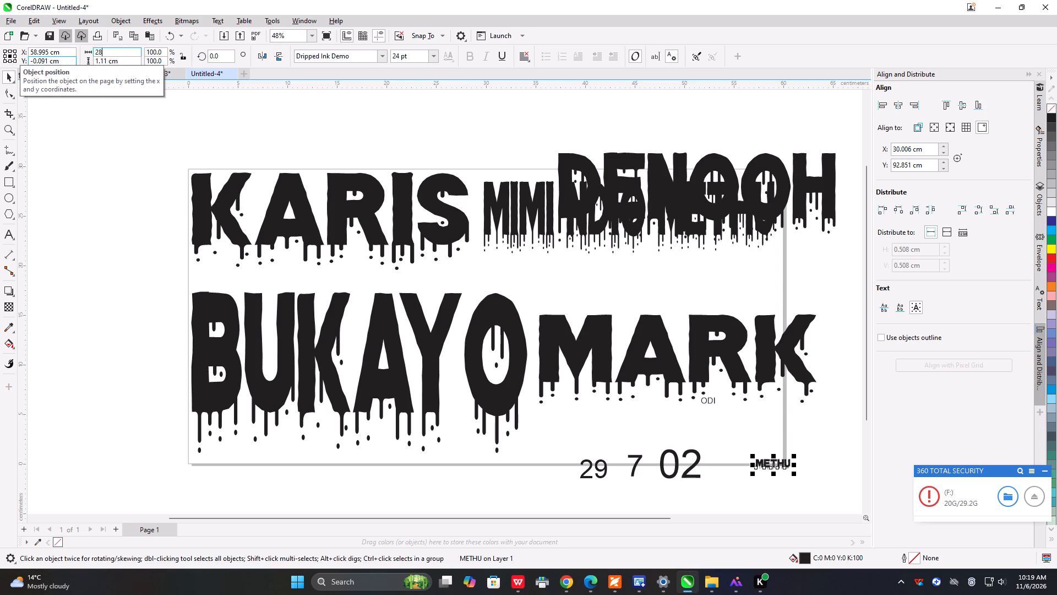
pyautogui.moveTo(131, 63); pyautogui.dragTo(74, 68)
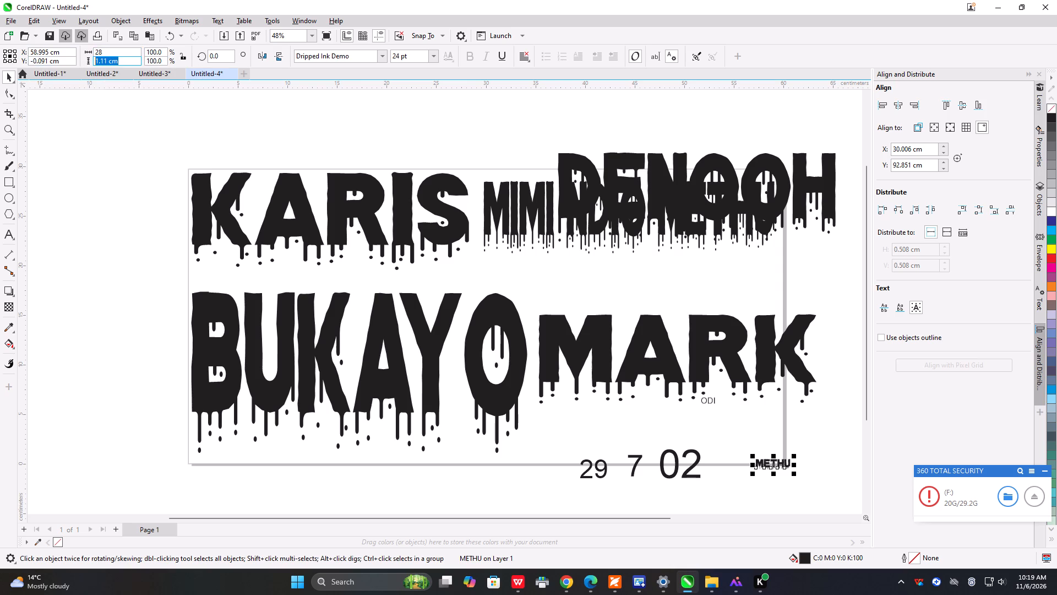
pyautogui.moveTo(74, 68); pyautogui.dragTo(73, 68)
pyautogui.press('9')
pyautogui.press('Return')
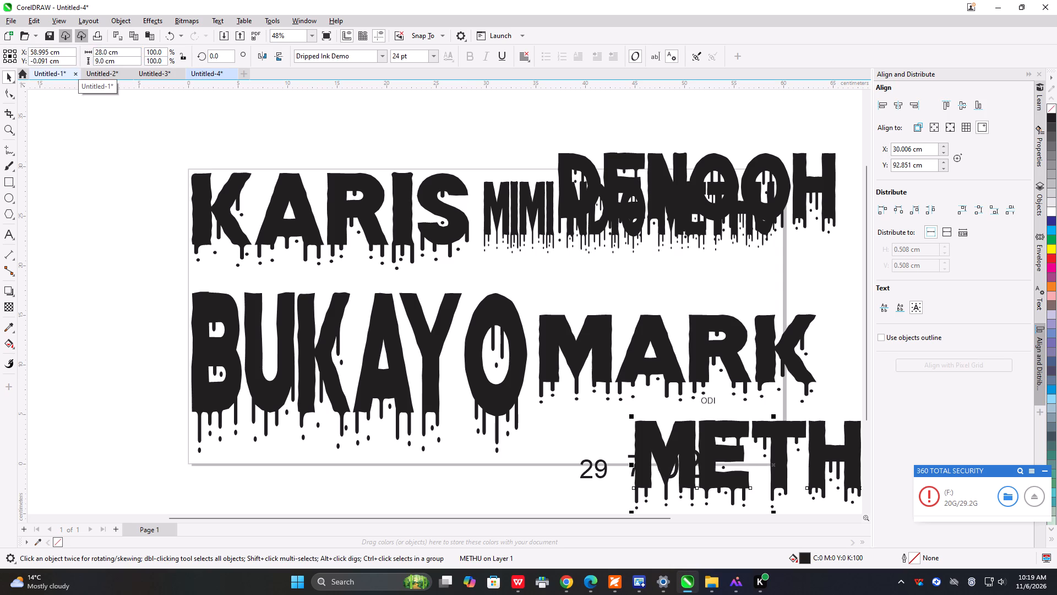
# Move the enlarged METHU away from the numbers to above KARIS at the page's top edge.
pyautogui.scroll(-2, 661, 413)
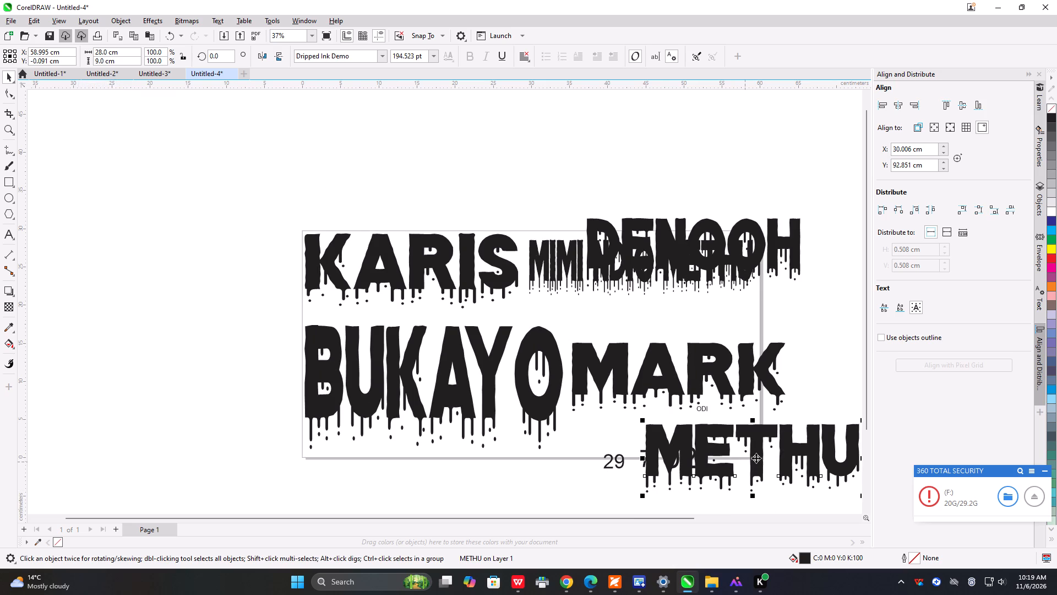
pyautogui.moveTo(752, 457); pyautogui.dragTo(184, 284)
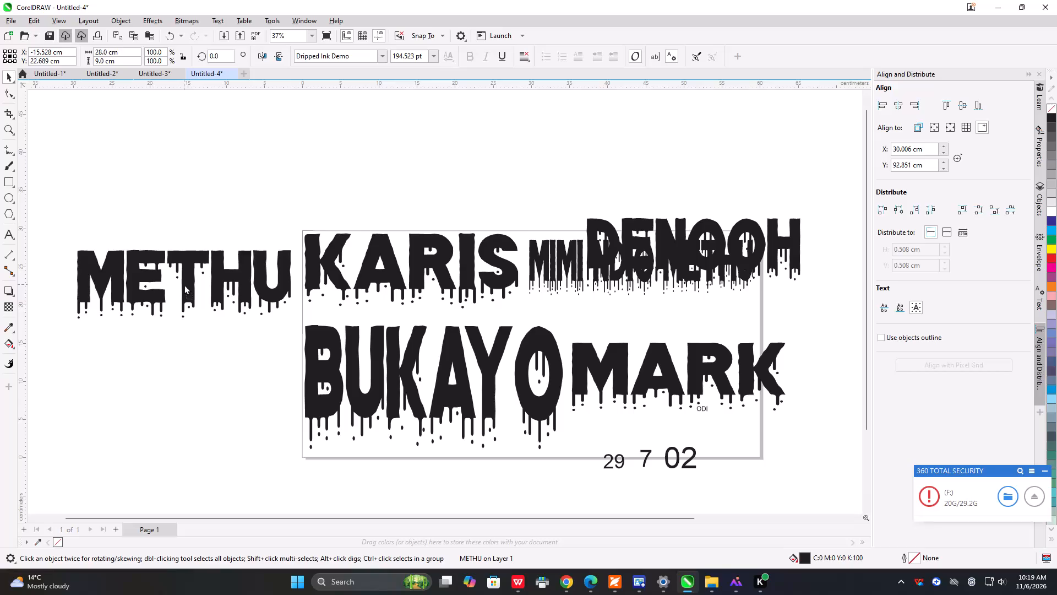
pyautogui.moveTo(184, 284); pyautogui.dragTo(428, 210)
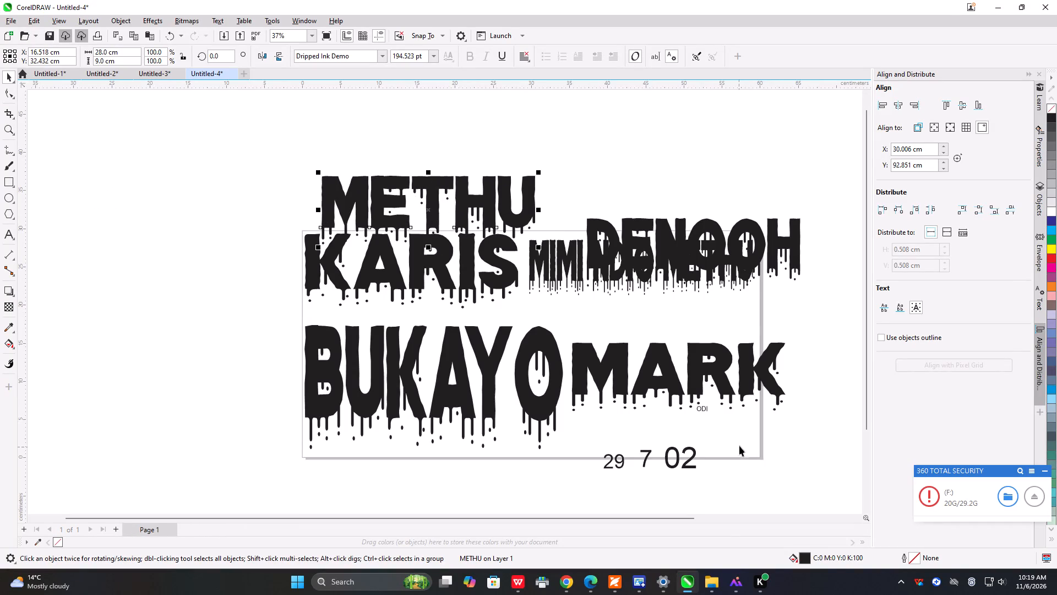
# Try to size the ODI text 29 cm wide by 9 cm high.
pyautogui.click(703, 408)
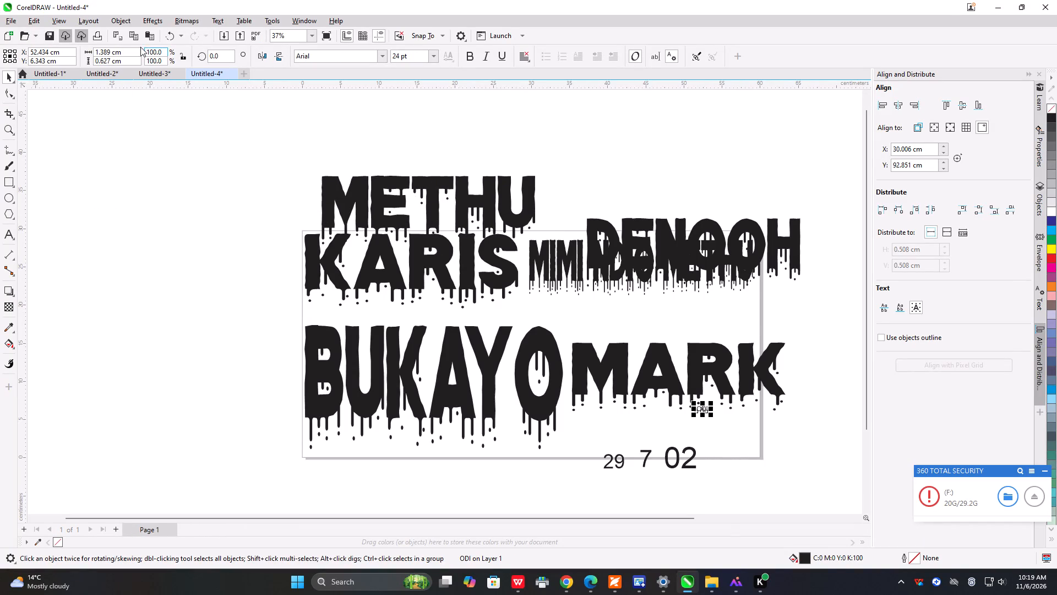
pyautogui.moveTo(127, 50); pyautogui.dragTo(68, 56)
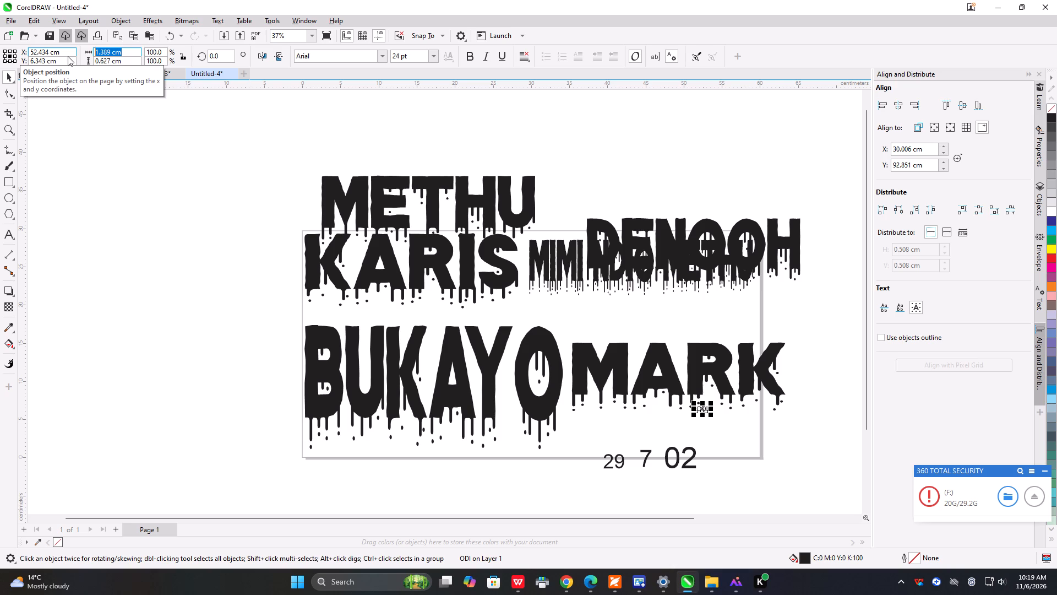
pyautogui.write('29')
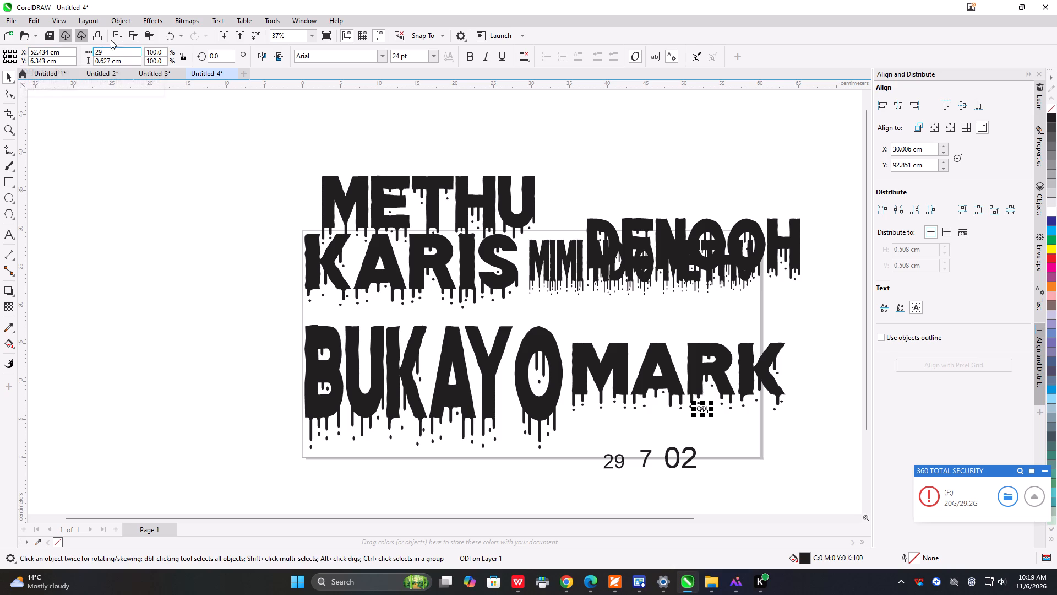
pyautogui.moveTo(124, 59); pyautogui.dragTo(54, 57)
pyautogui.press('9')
# Move DENOOH and the large METHU up clear of the page, side by side above the top row.
pyautogui.moveTo(651, 246); pyautogui.dragTo(646, 160)
pyautogui.click(443, 202)
pyautogui.moveTo(431, 201); pyautogui.dragTo(402, 165)
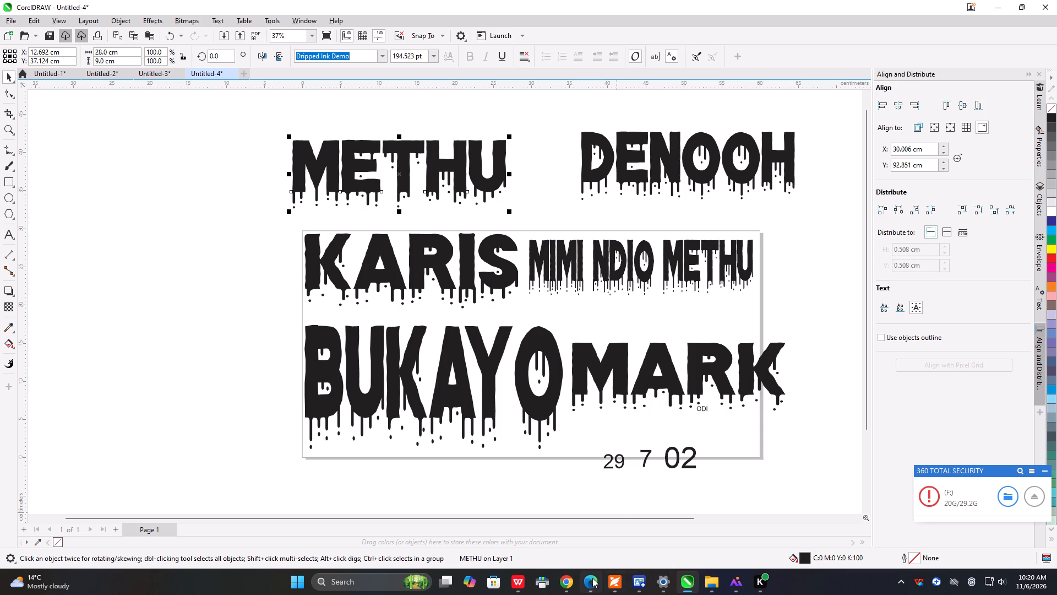
# Switch to WPS Office and print TRUCK.pdf on A4 Presentation Paper Matte at High quality.
pyautogui.click(518, 576)
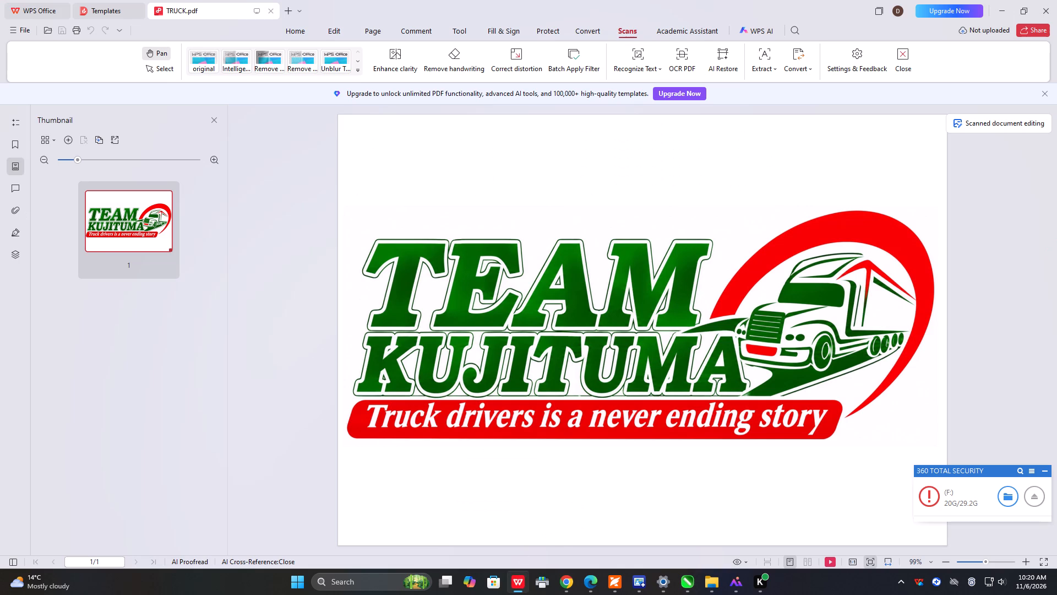
pyautogui.click(77, 28)
pyautogui.click(535, 156)
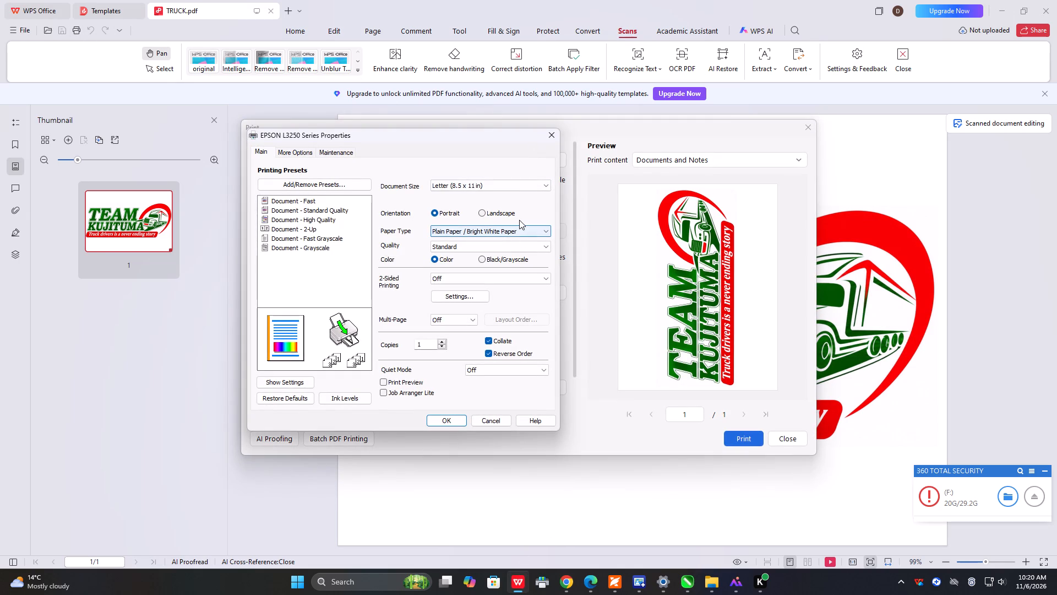
pyautogui.click(516, 185)
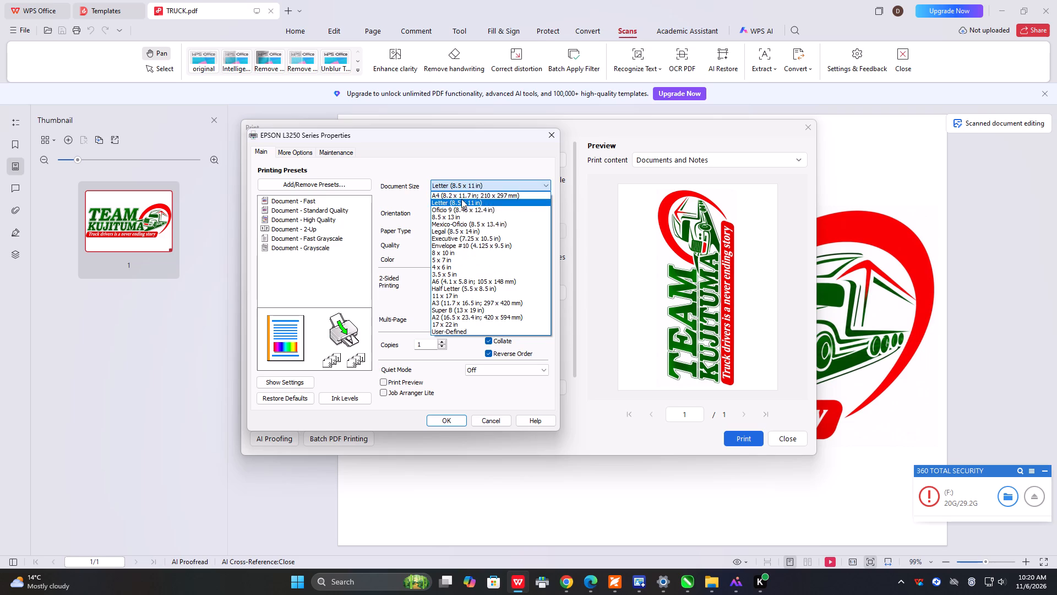
pyautogui.click(461, 196)
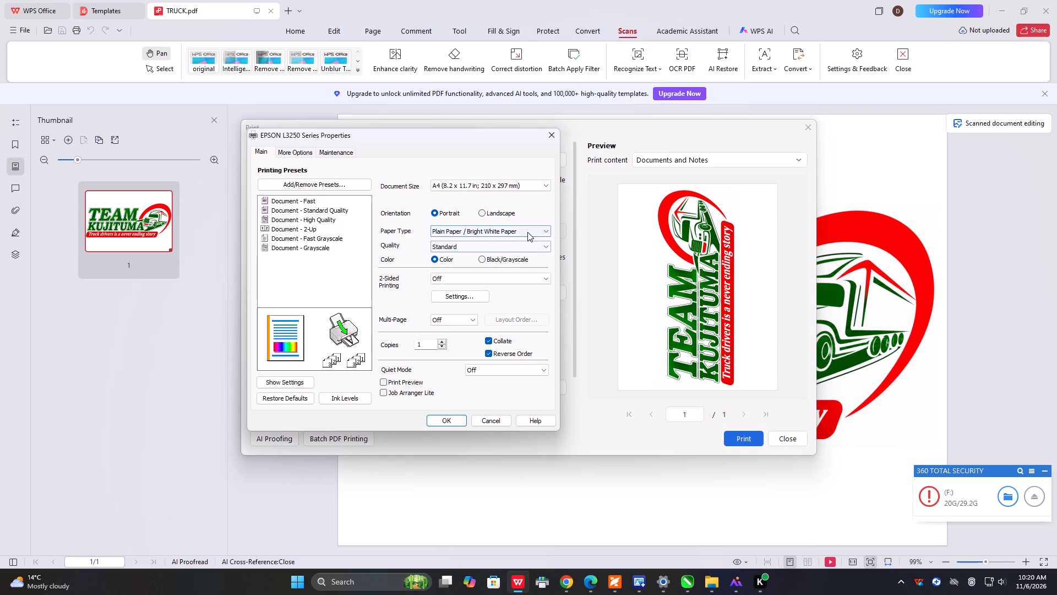
pyautogui.click(527, 232)
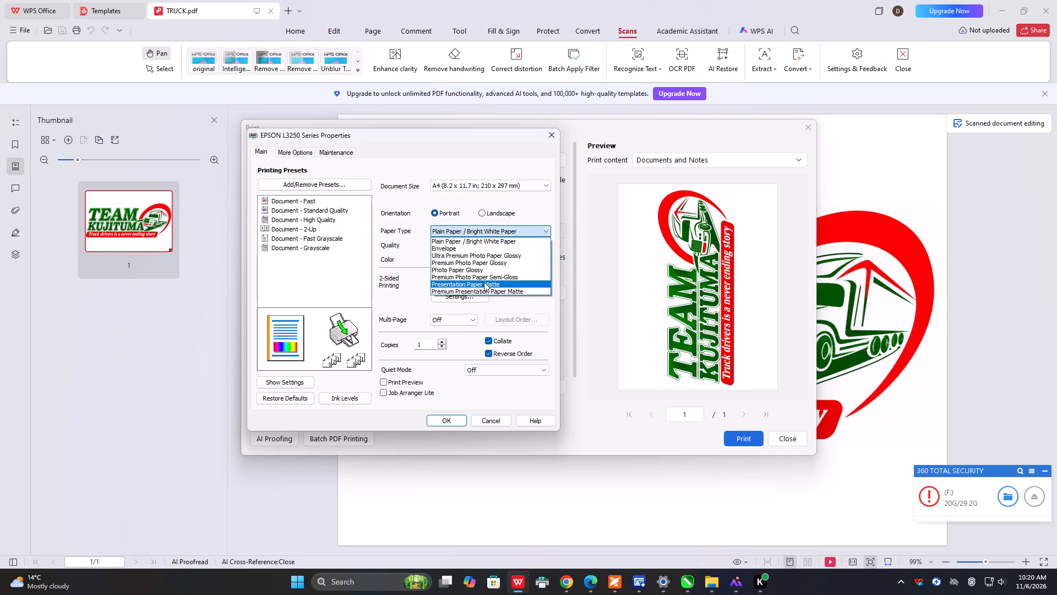
pyautogui.click(484, 282)
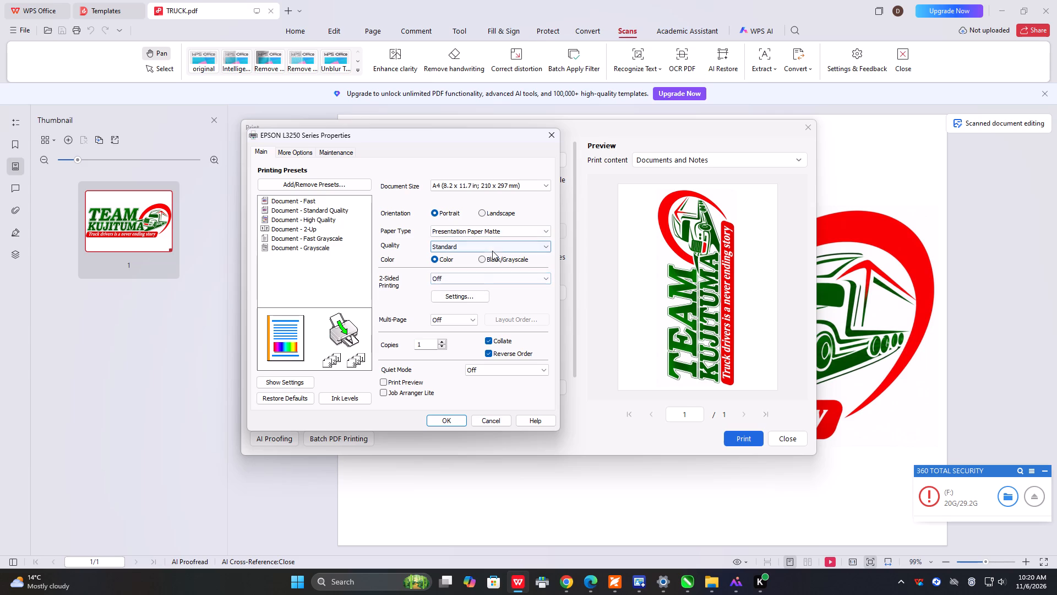
pyautogui.click(493, 246)
pyautogui.click(449, 266)
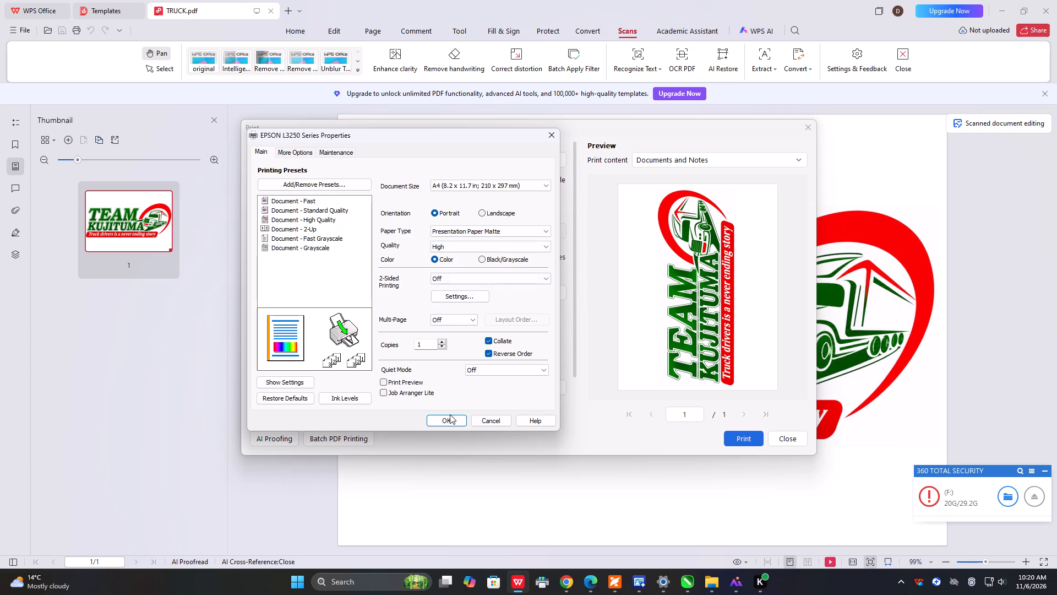
pyautogui.click(444, 416)
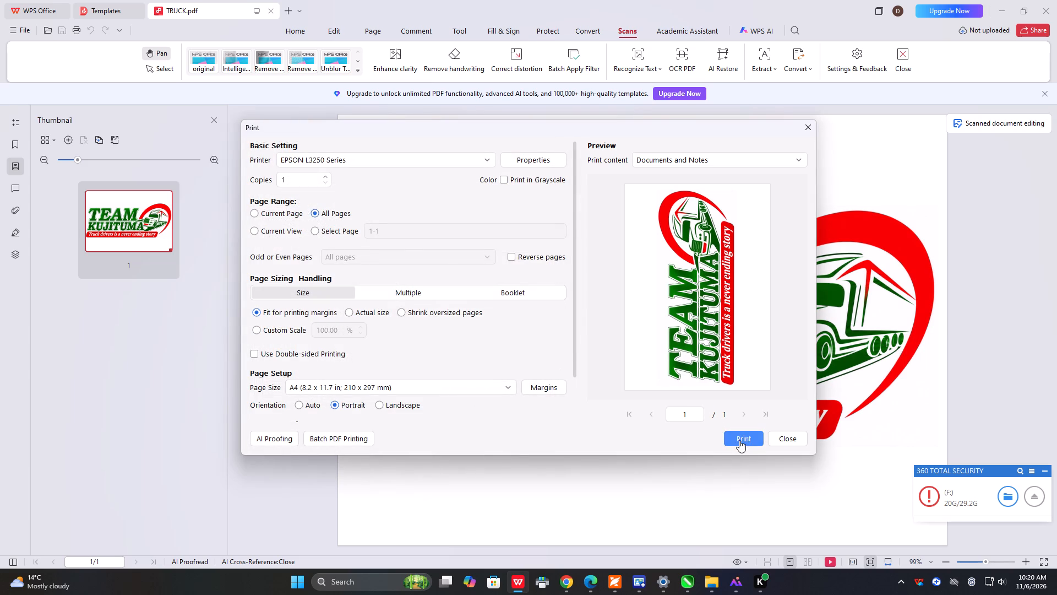
pyautogui.click(739, 440)
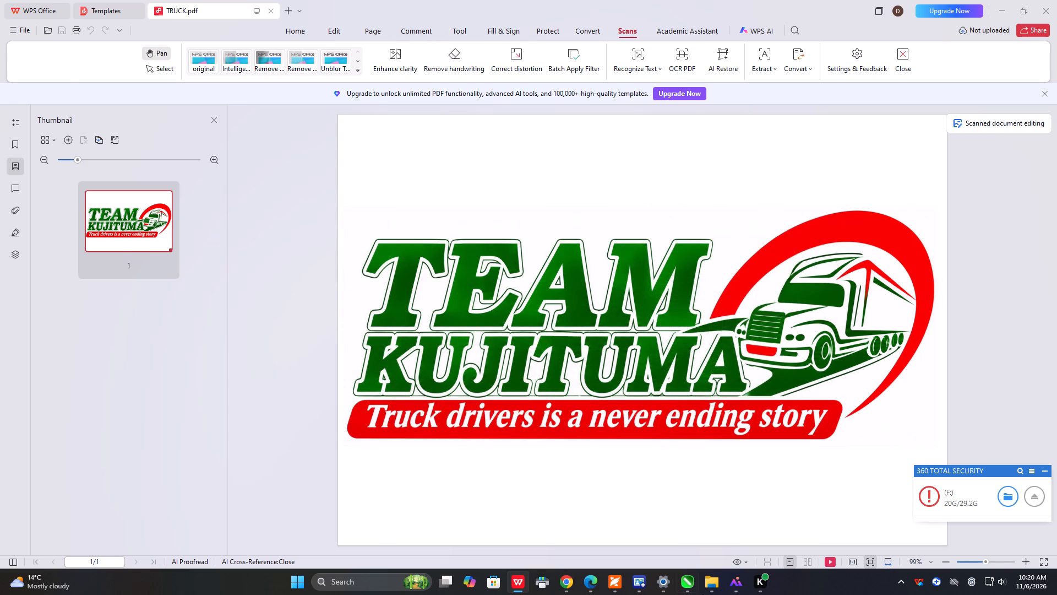
# Back in CorelDRAW, move the numbers 29, 7 and 02 together off the page, to the left of BUKAYO.
pyautogui.click(690, 577)
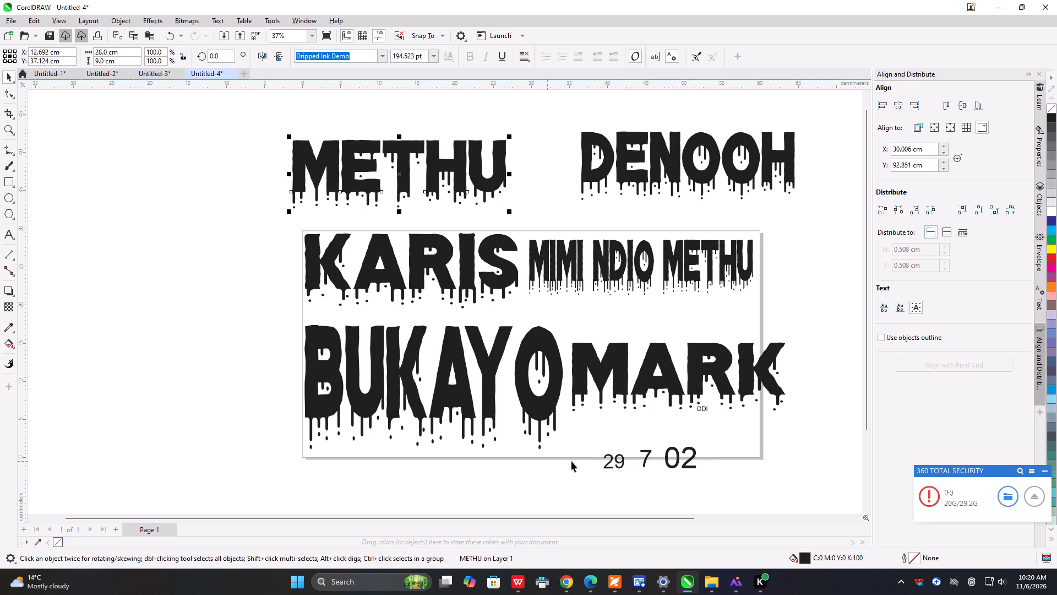
pyautogui.moveTo(587, 438); pyautogui.dragTo(706, 469)
pyautogui.moveTo(650, 356); pyautogui.dragTo(146, 269)
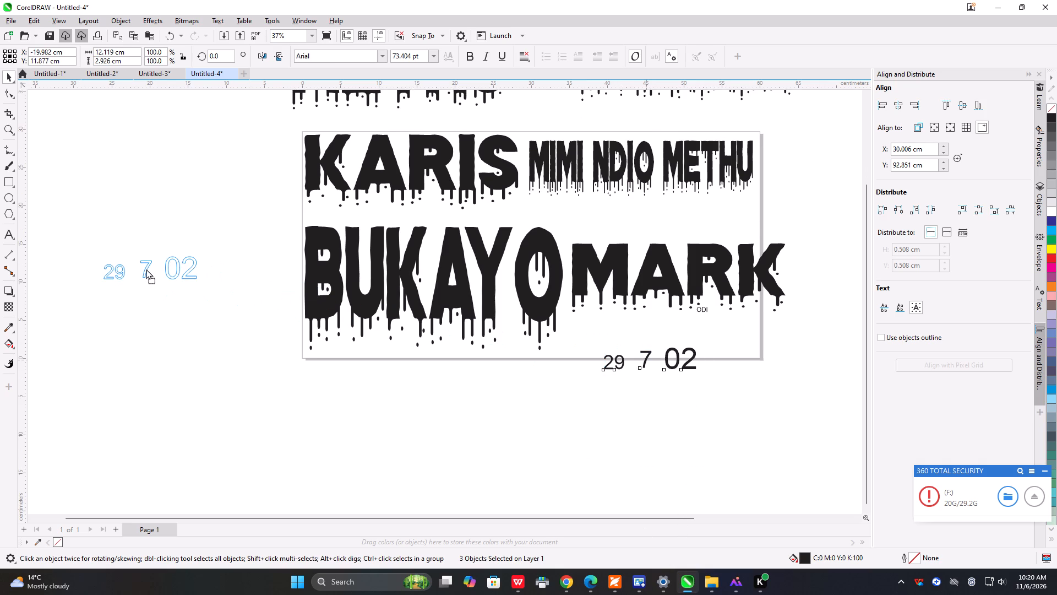
pyautogui.moveTo(146, 269); pyautogui.dragTo(146, 268)
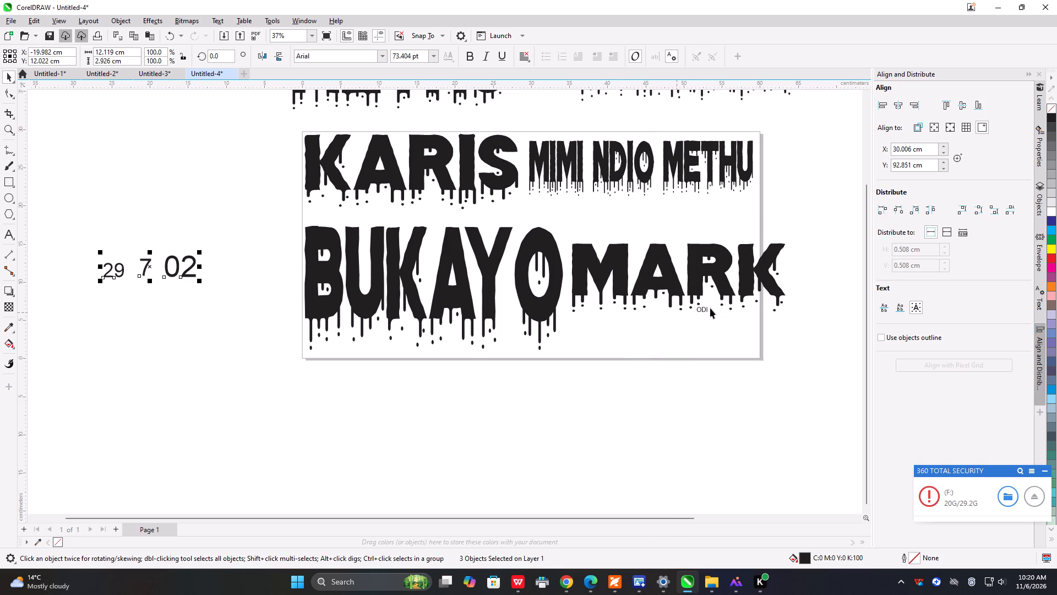
# Set the small ODI text in Dripped Ink Demo, sized 28 cm wide by 9 cm high.
pyautogui.click(704, 309)
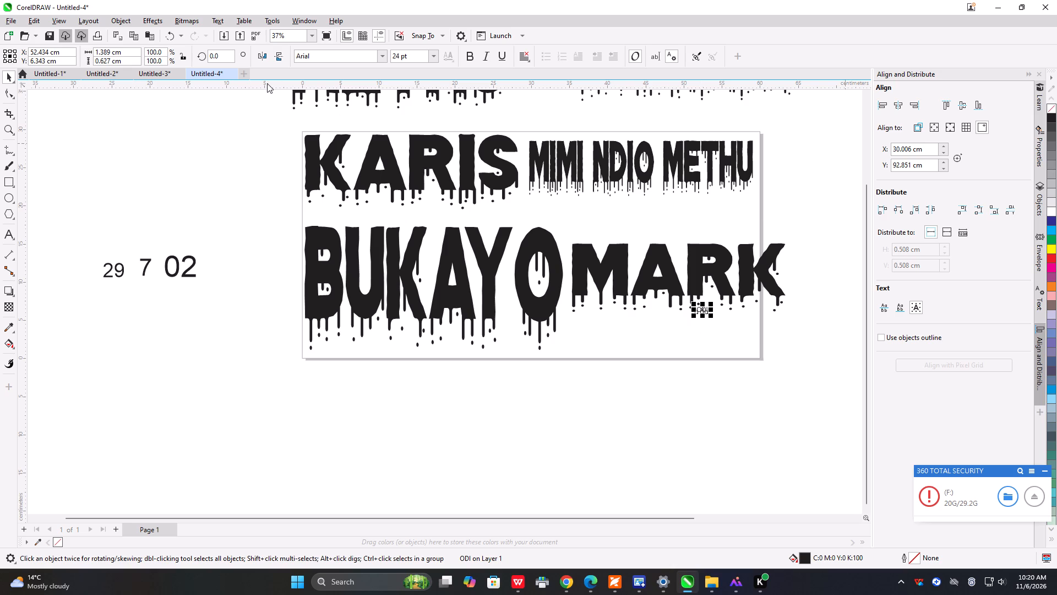
pyautogui.click(380, 54)
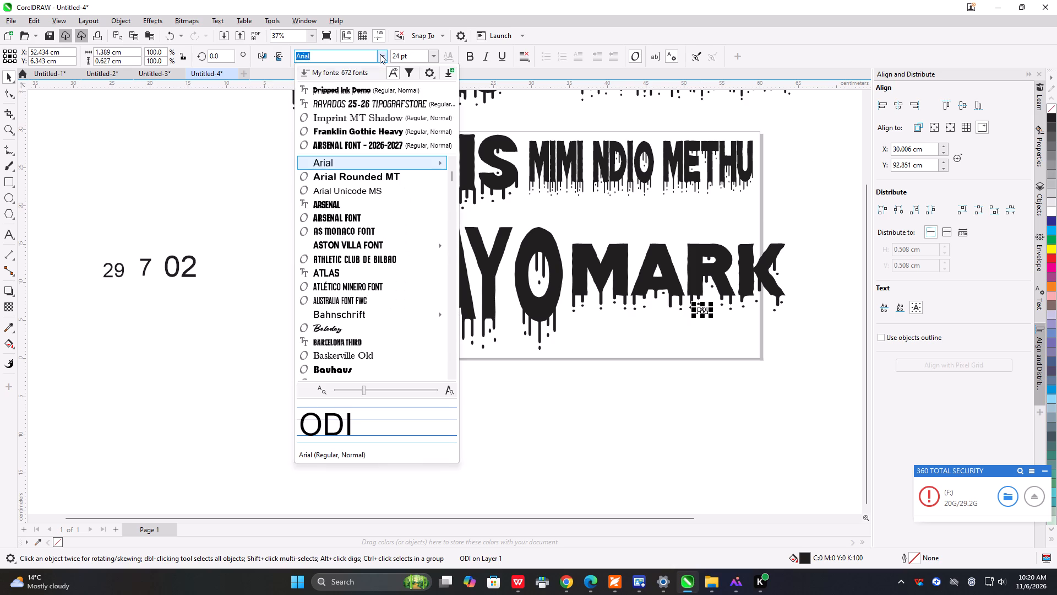
pyautogui.click(348, 90)
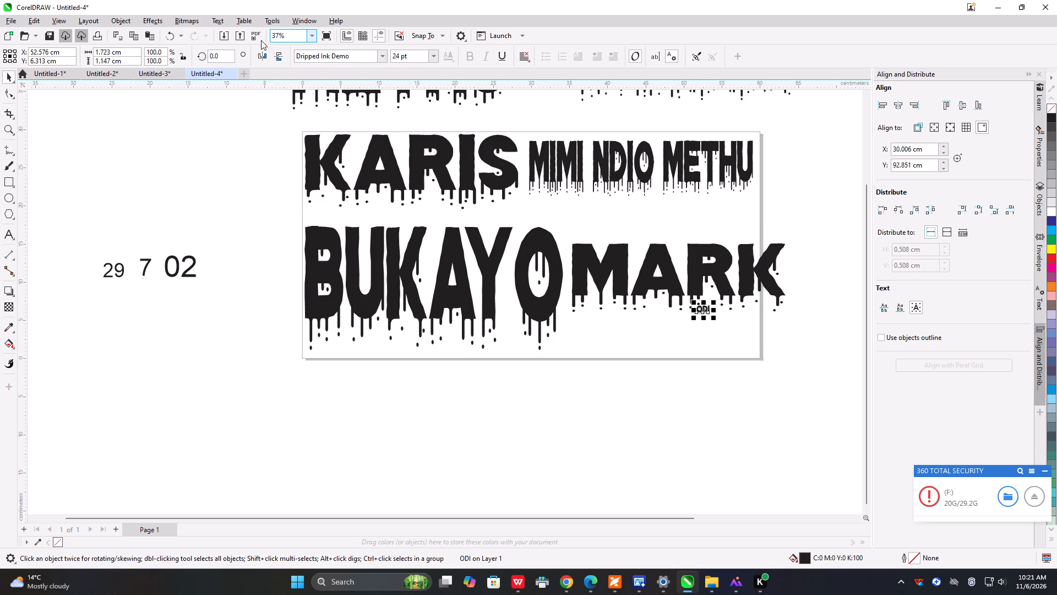
pyautogui.moveTo(137, 53); pyautogui.dragTo(55, 53)
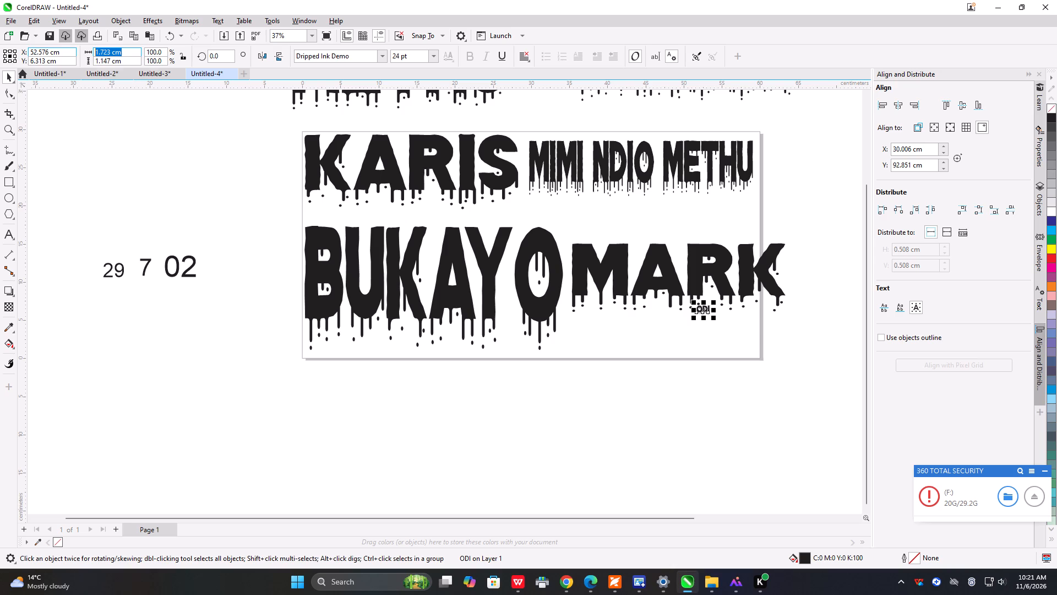
pyautogui.write('28')
pyautogui.moveTo(123, 59); pyautogui.dragTo(64, 59)
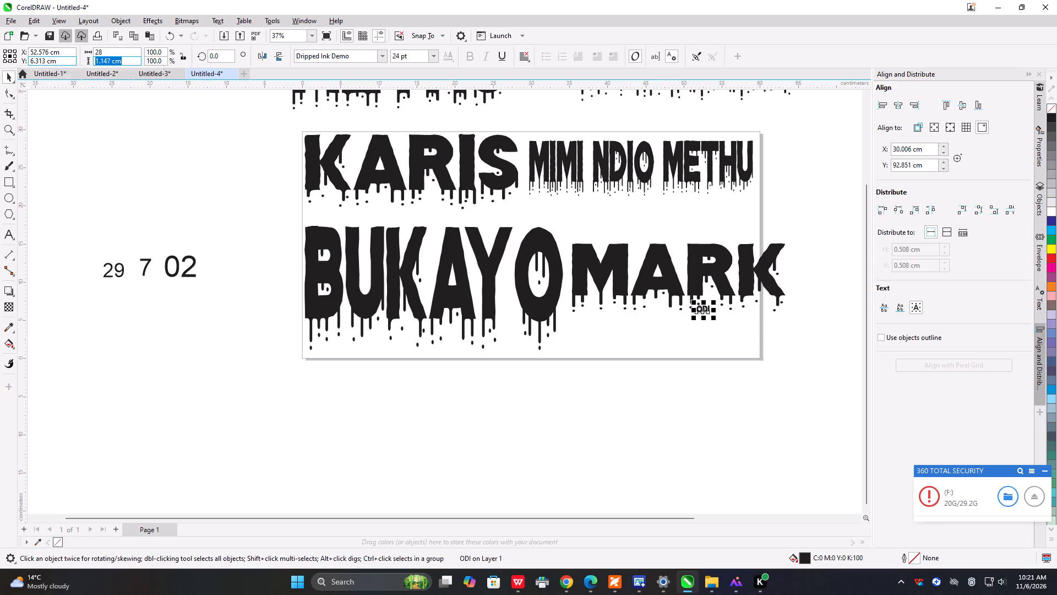
pyautogui.press('9')
pyautogui.press('Return')
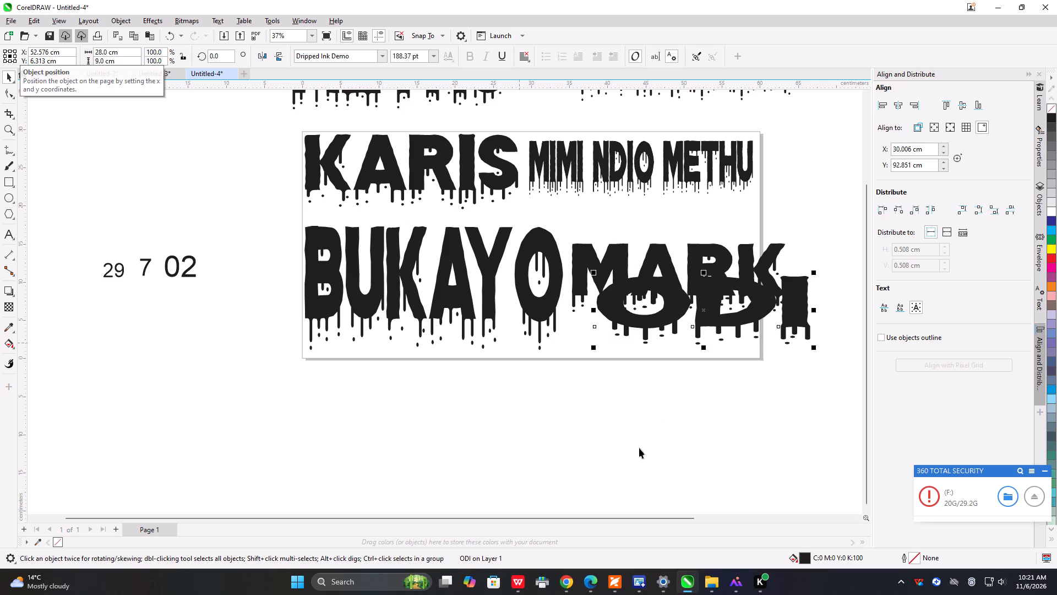
# Move the enlarged ODI off MARK to below BUKAYO, just under the page's bottom edge.
pyautogui.moveTo(704, 312); pyautogui.dragTo(503, 374)
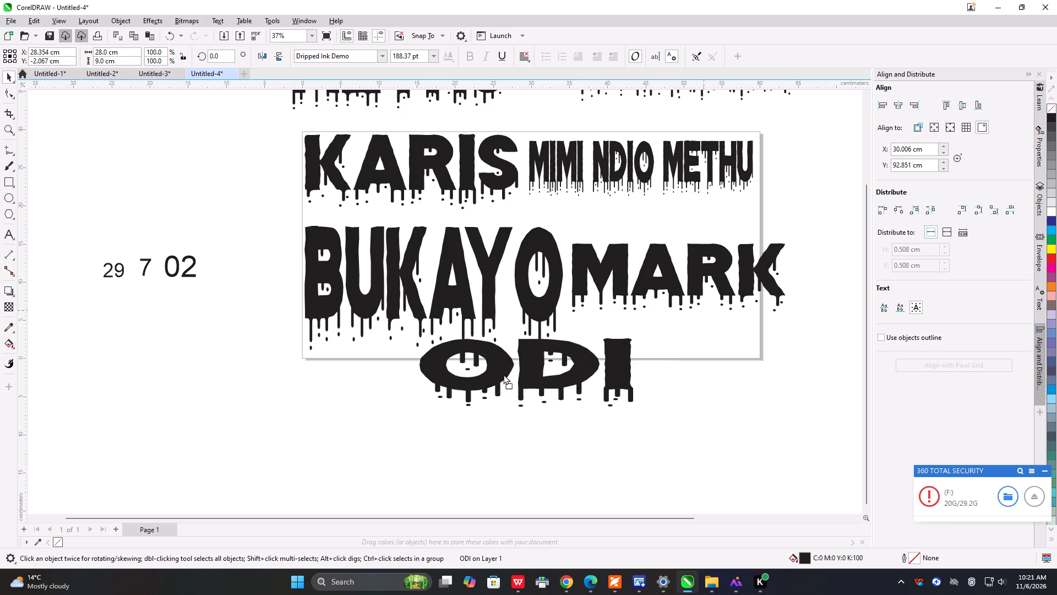
pyautogui.moveTo(503, 374); pyautogui.dragTo(402, 405)
pyautogui.click(638, 356)
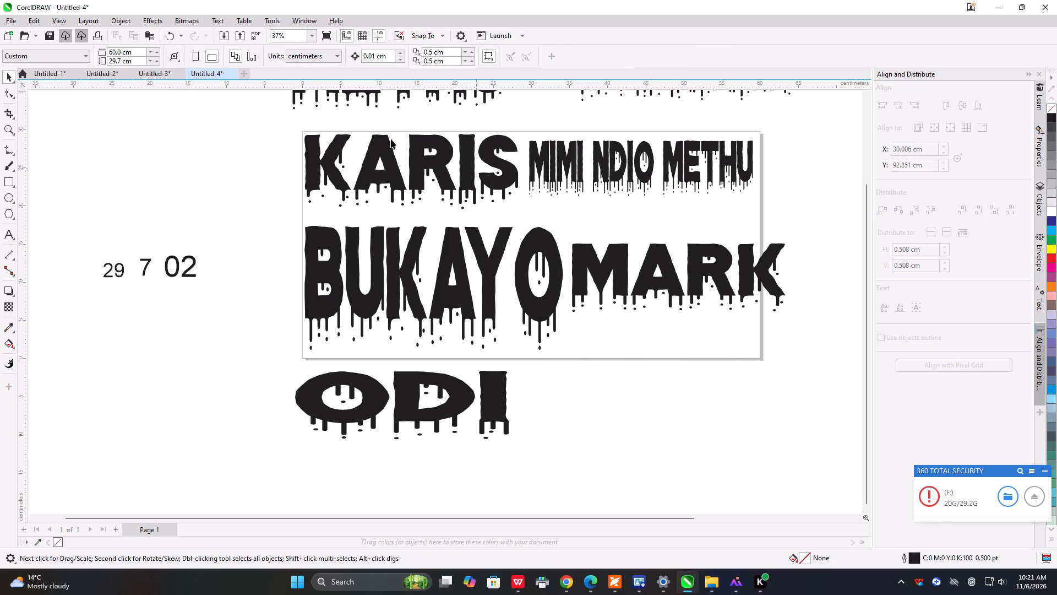
# Set the page height to 40 cm.
pyautogui.scroll(-4, 522, 259)
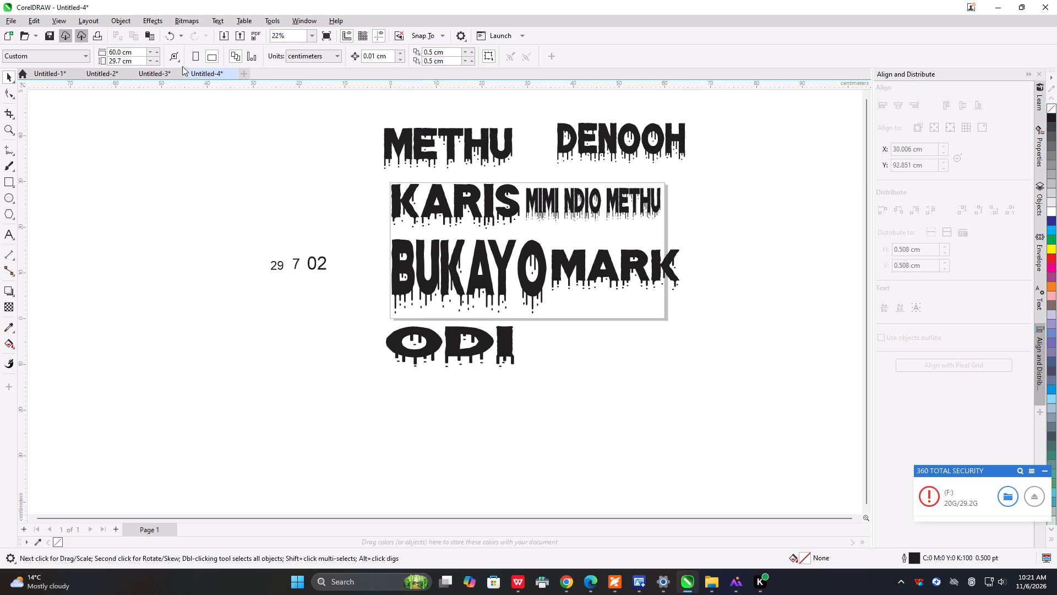
pyautogui.moveTo(137, 62); pyautogui.dragTo(81, 62)
pyautogui.moveTo(81, 62); pyautogui.dragTo(81, 62)
pyautogui.write('40')
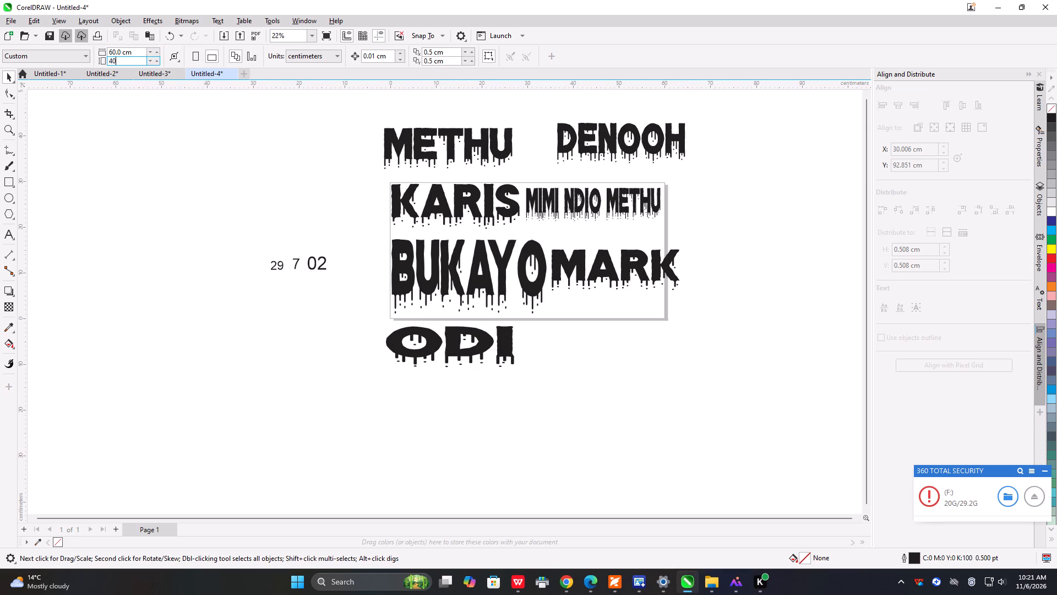
pyautogui.press('Return')
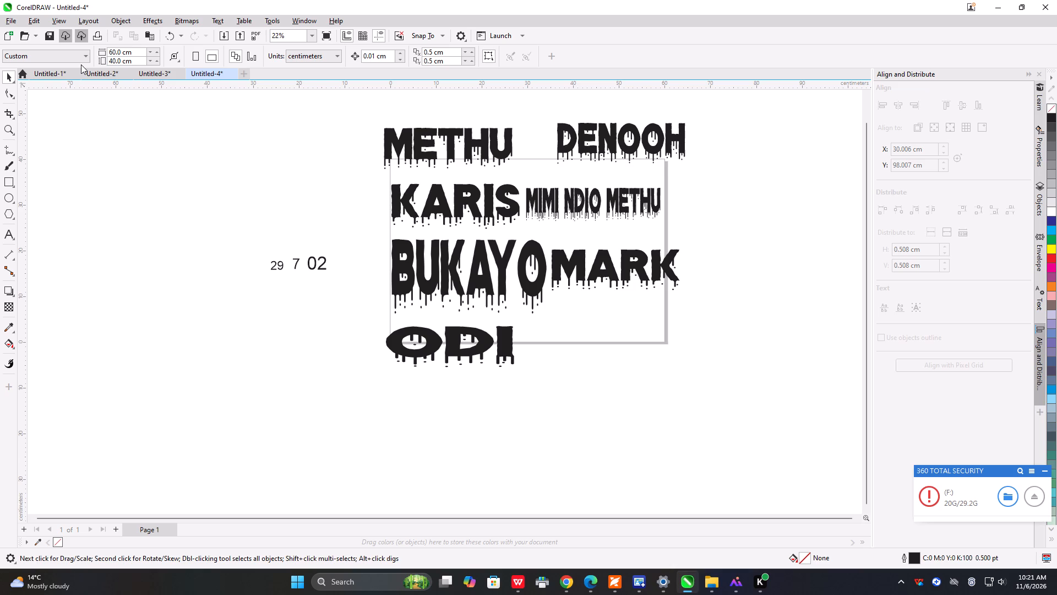
# Move KARIS down close above BUKAYO, keeping it against the page's left edge.
pyautogui.click(443, 210)
pyautogui.scroll(6, 449, 213)
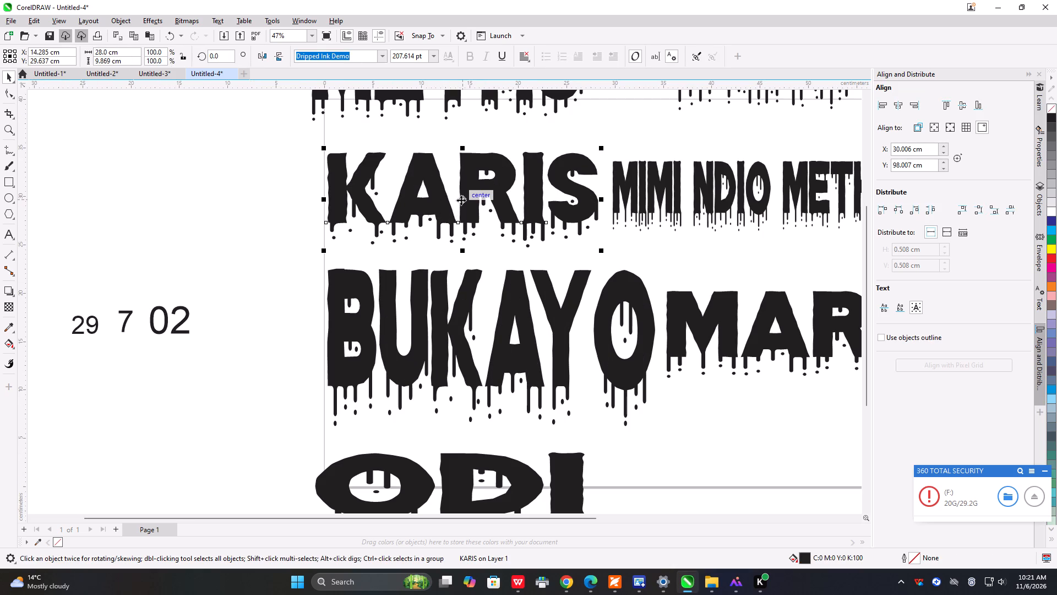
pyautogui.moveTo(461, 200); pyautogui.dragTo(465, 215)
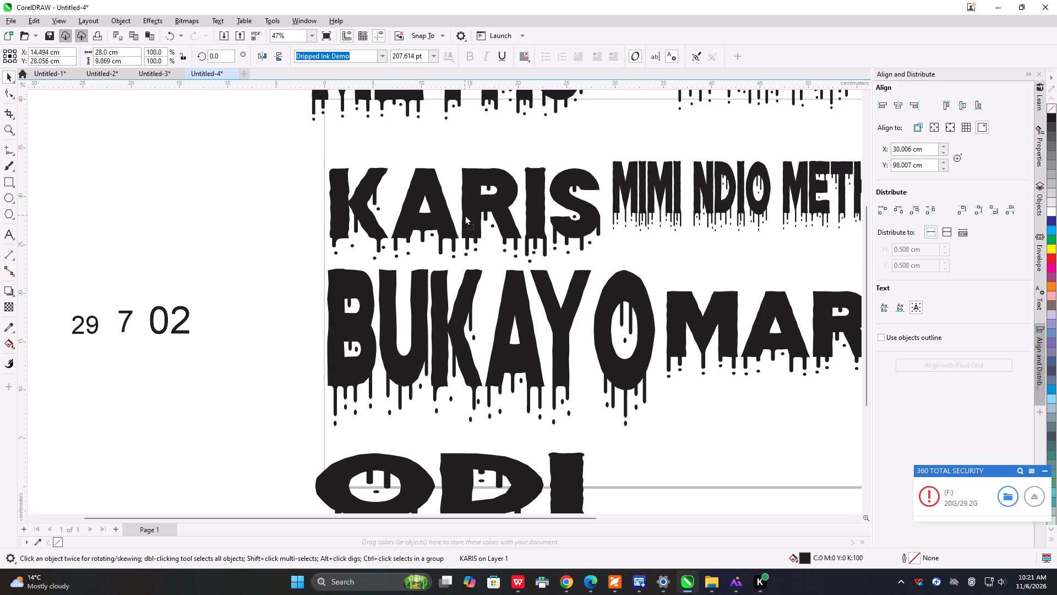
pyautogui.moveTo(465, 215); pyautogui.dragTo(460, 218)
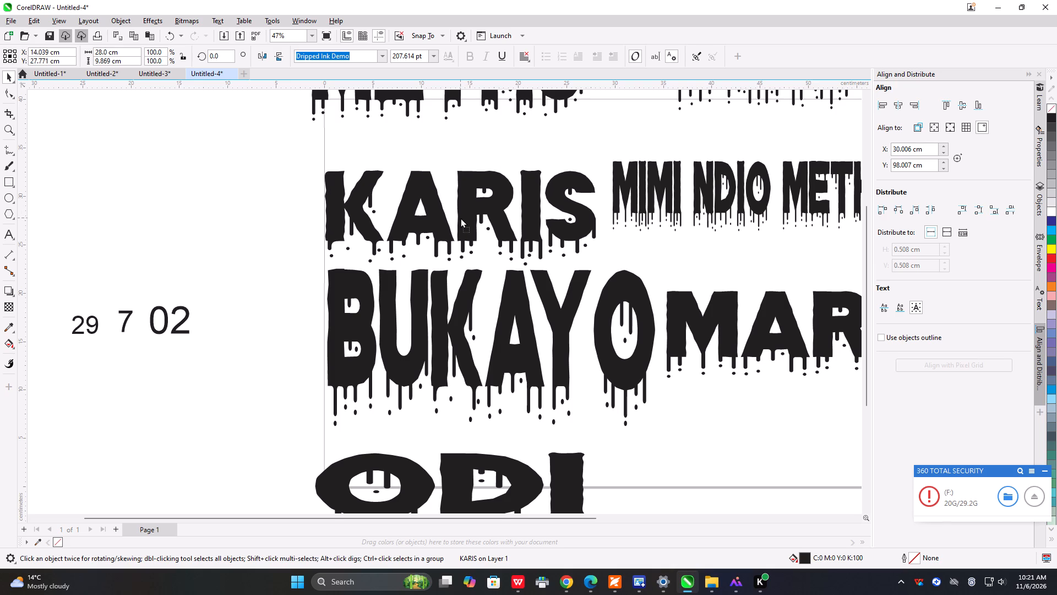
pyautogui.moveTo(460, 218); pyautogui.dragTo(461, 218)
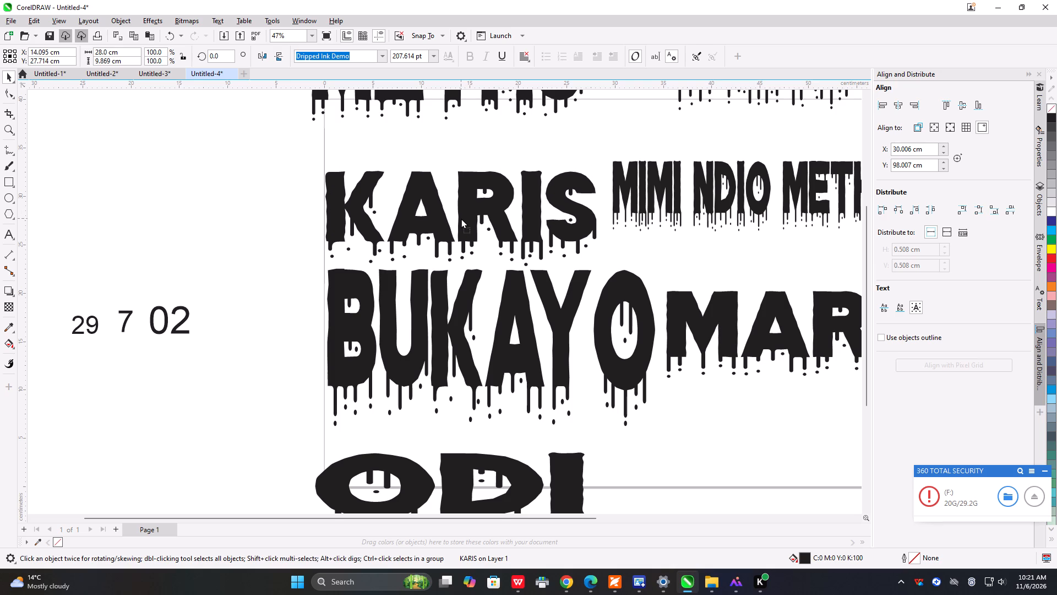
pyautogui.moveTo(461, 218); pyautogui.dragTo(462, 219)
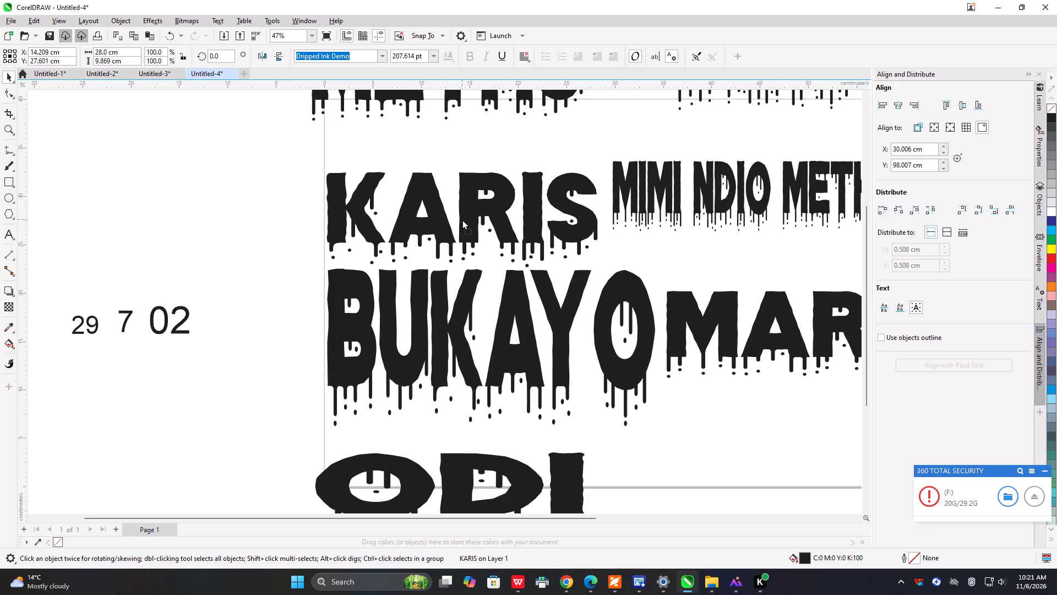
pyautogui.moveTo(462, 219); pyautogui.dragTo(462, 220)
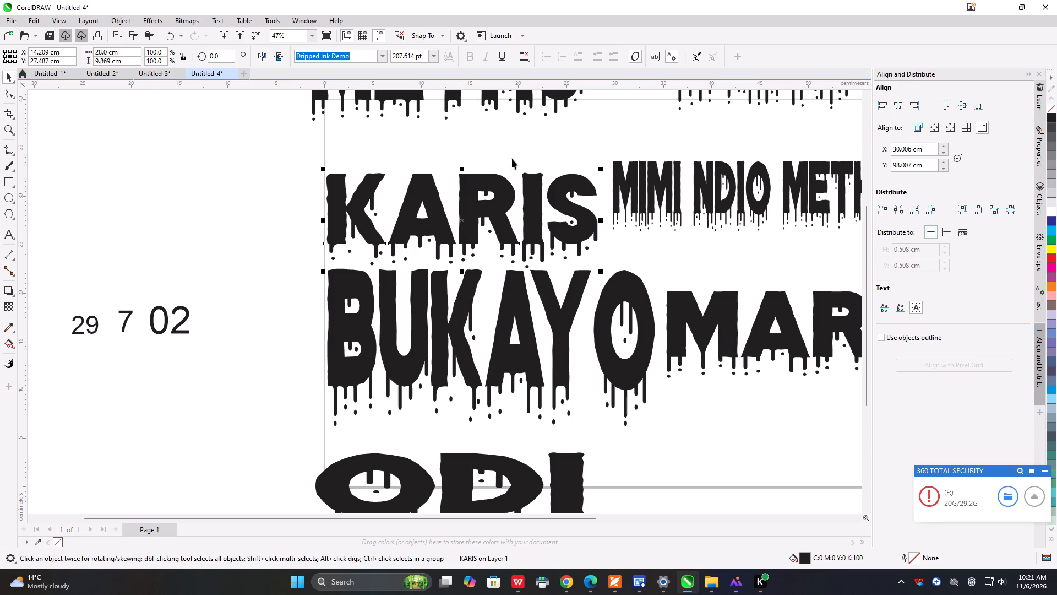
# Move the large METHU off the page to its upper left, above the numbers.
pyautogui.scroll(-4, 547, 176)
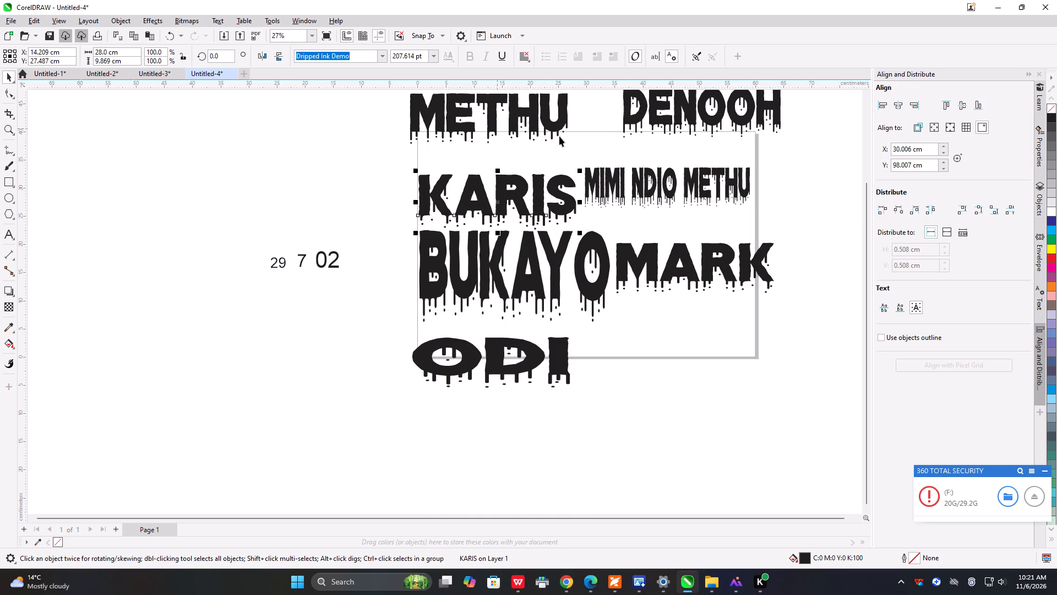
pyautogui.click(493, 111)
pyautogui.moveTo(493, 111); pyautogui.dragTo(314, 123)
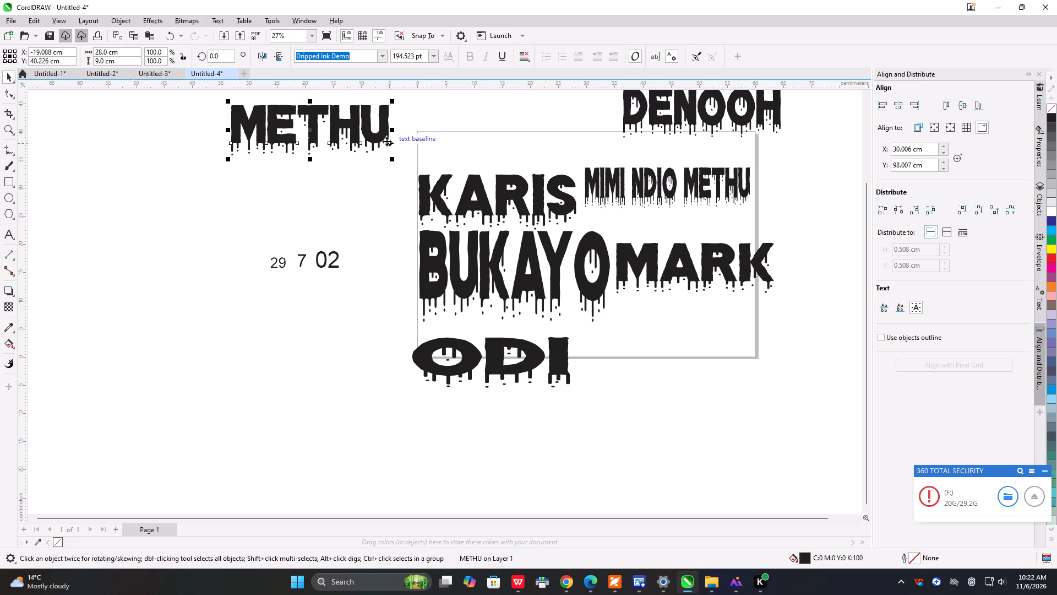
# Move MIMI NDIO METHU into the page's top-left corner, directly above KARIS.
pyautogui.click(613, 184)
pyautogui.moveTo(639, 185); pyautogui.dragTo(495, 155)
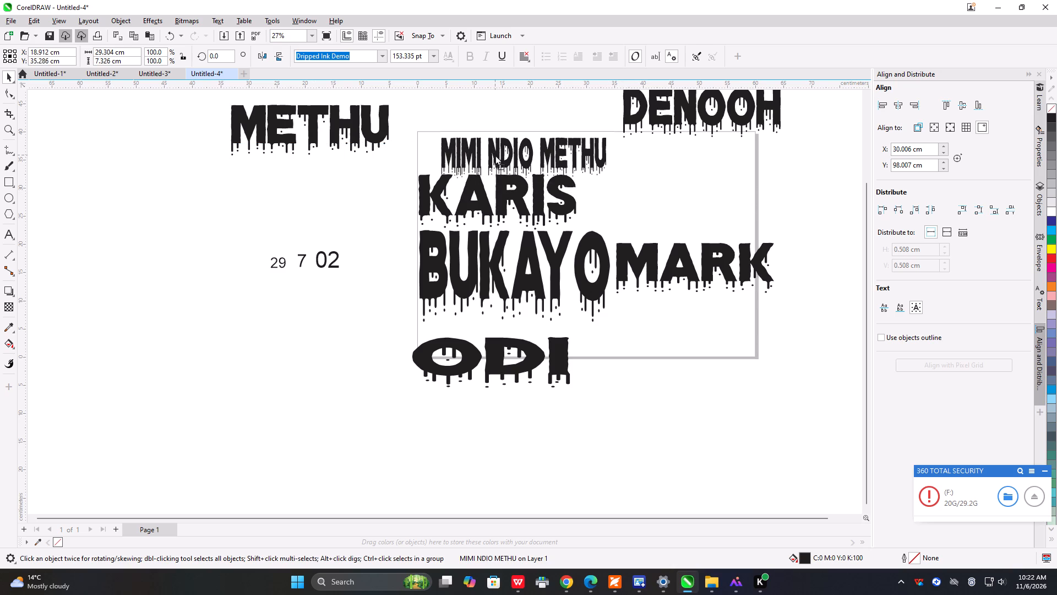
pyautogui.moveTo(495, 155); pyautogui.dragTo(478, 150)
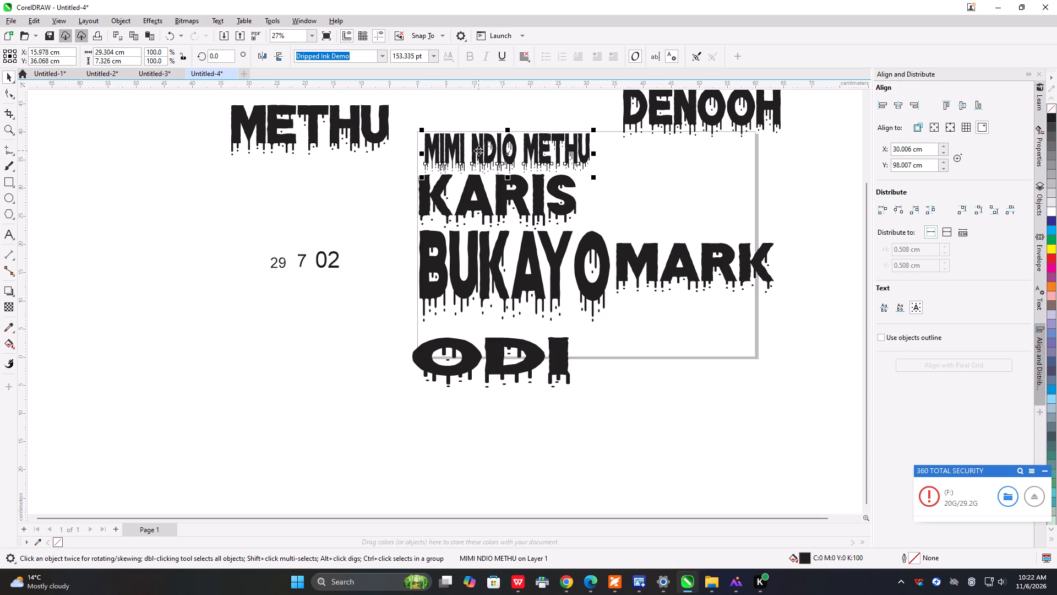
# Nudge MIMI NDIO METHU left until it sits flush against the page's left edge, in line with KARIS.
pyautogui.scroll(7, 478, 150)
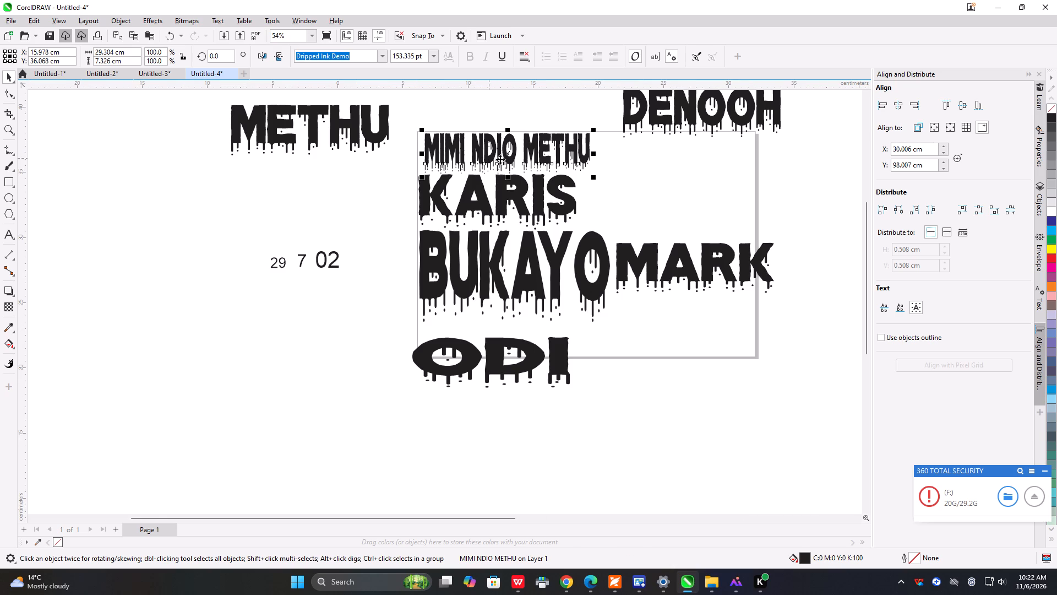
pyautogui.scroll(4, 569, 175)
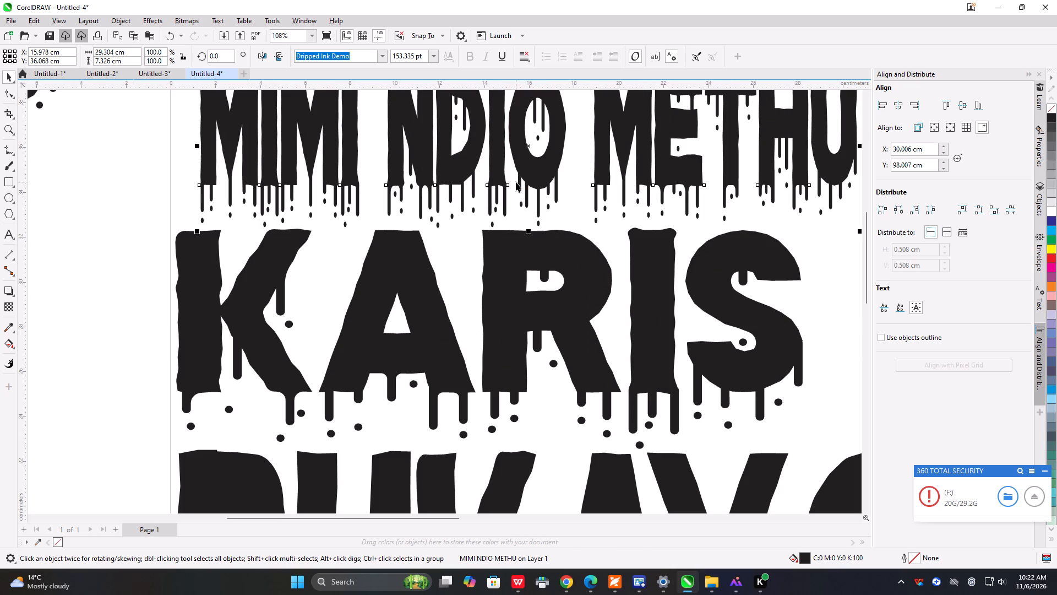
pyautogui.scroll(-3, 516, 182)
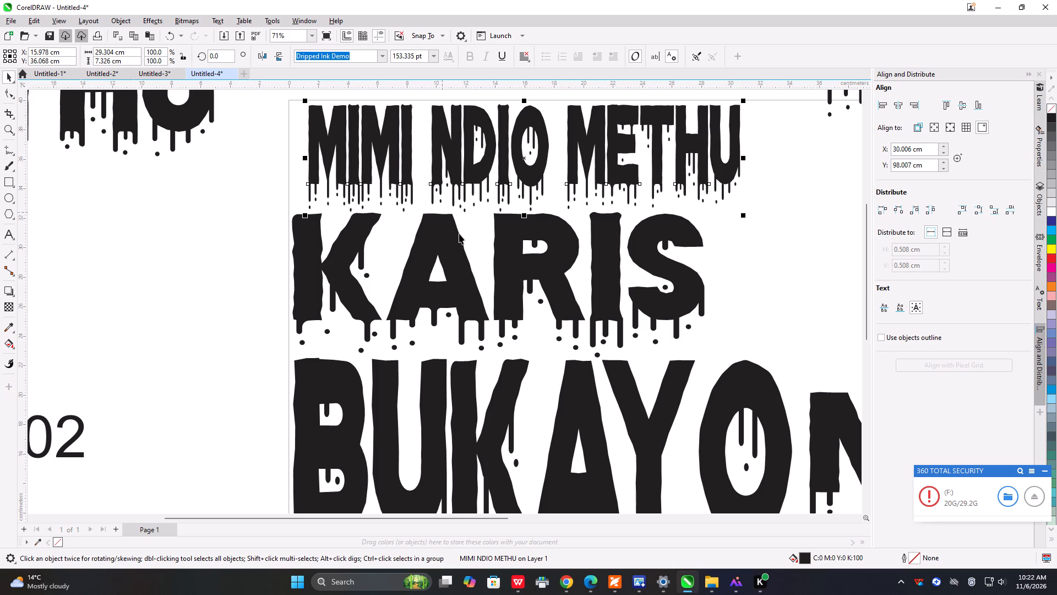
pyautogui.press('Left')
pyautogui.press('Left')
pyautogui.press('Left')
pyautogui.press('Left')
pyautogui.press('Left')
pyautogui.press('Left')
pyautogui.press('Left')
pyautogui.press('Left')
pyautogui.press('Left')
pyautogui.press('Left')
pyautogui.press('Left')
pyautogui.press('Left')
pyautogui.press('Left')
pyautogui.press('Left')
pyautogui.press('Left')
pyautogui.press('Left')
pyautogui.press('Left')
pyautogui.press('Left')
pyautogui.press('Left')
pyautogui.press('Left')
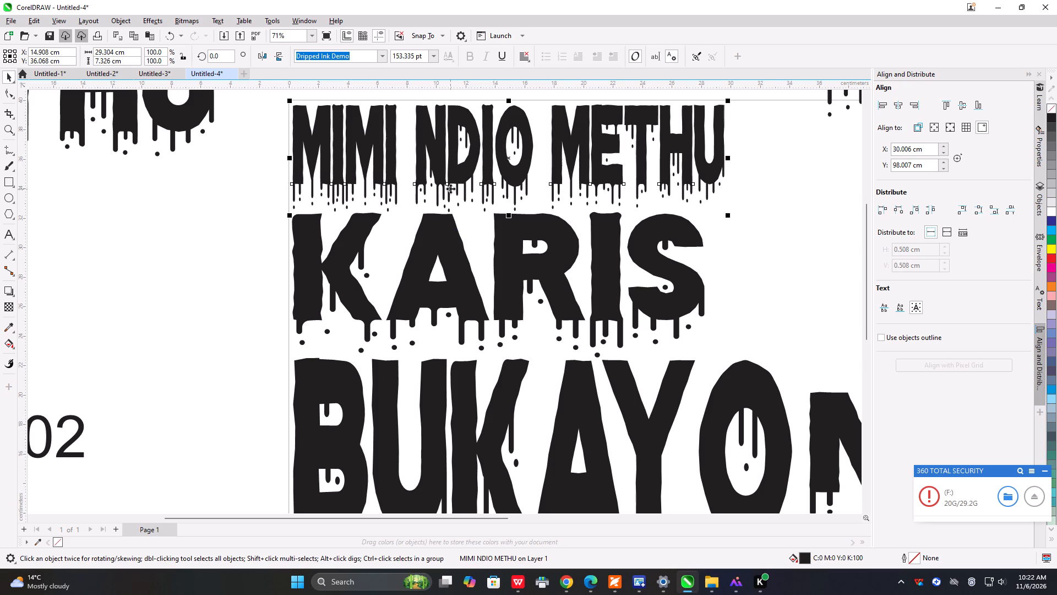
# Move DENOOH down into the page's top-right corner, beside MIMI NDIO METHU.
pyautogui.scroll(-6, 569, 215)
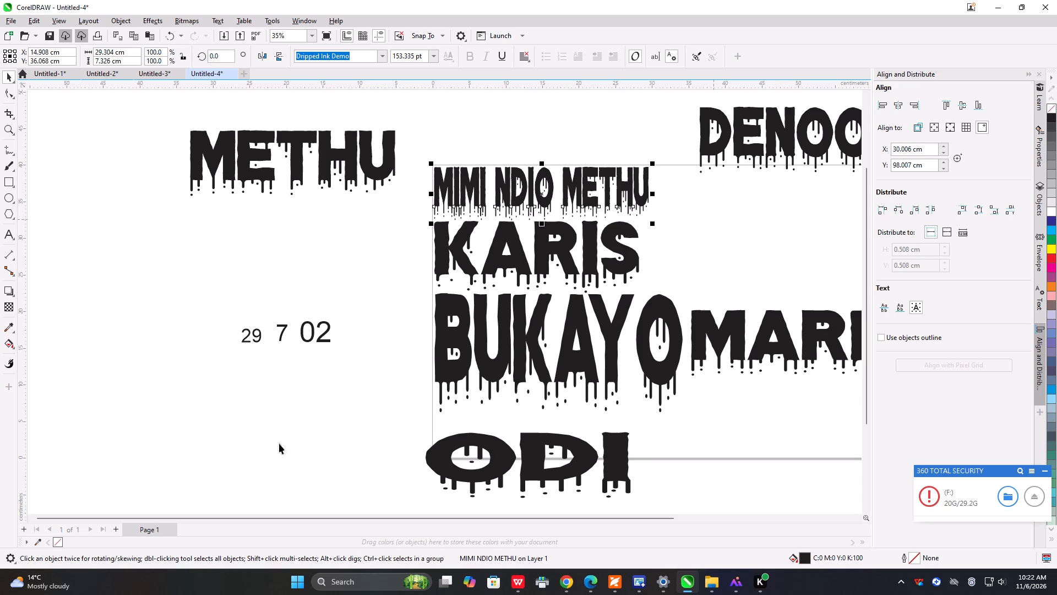
pyautogui.scroll(-4, 805, 241)
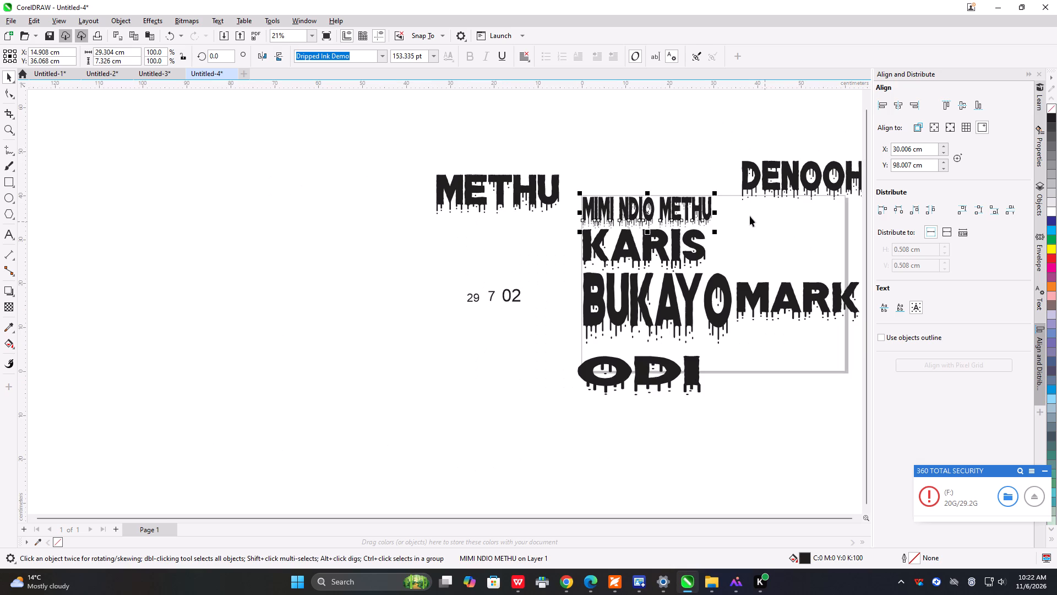
pyautogui.moveTo(798, 178); pyautogui.dragTo(789, 196)
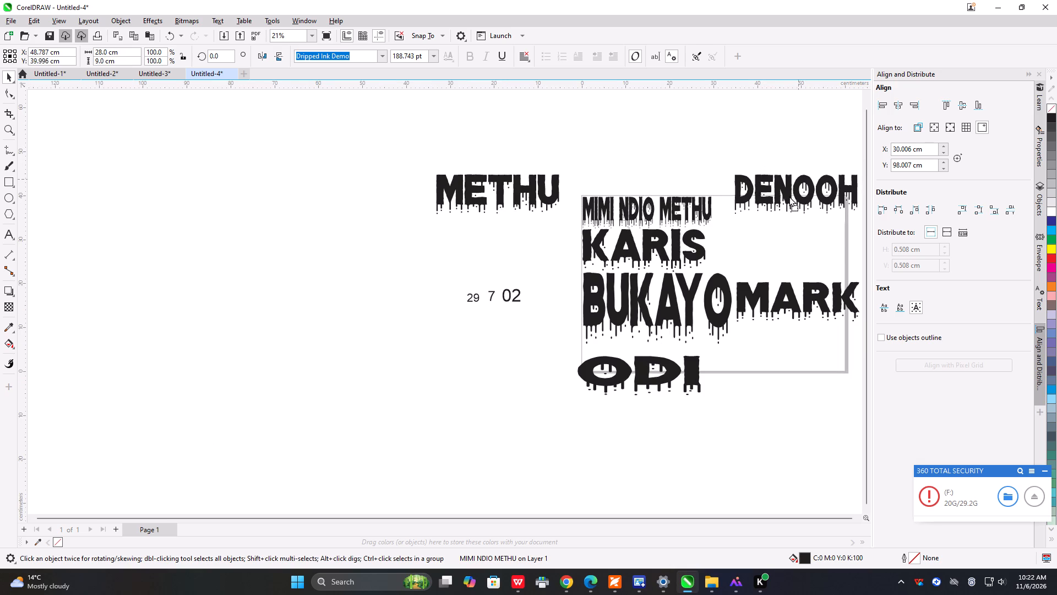
pyautogui.moveTo(789, 196); pyautogui.dragTo(772, 219)
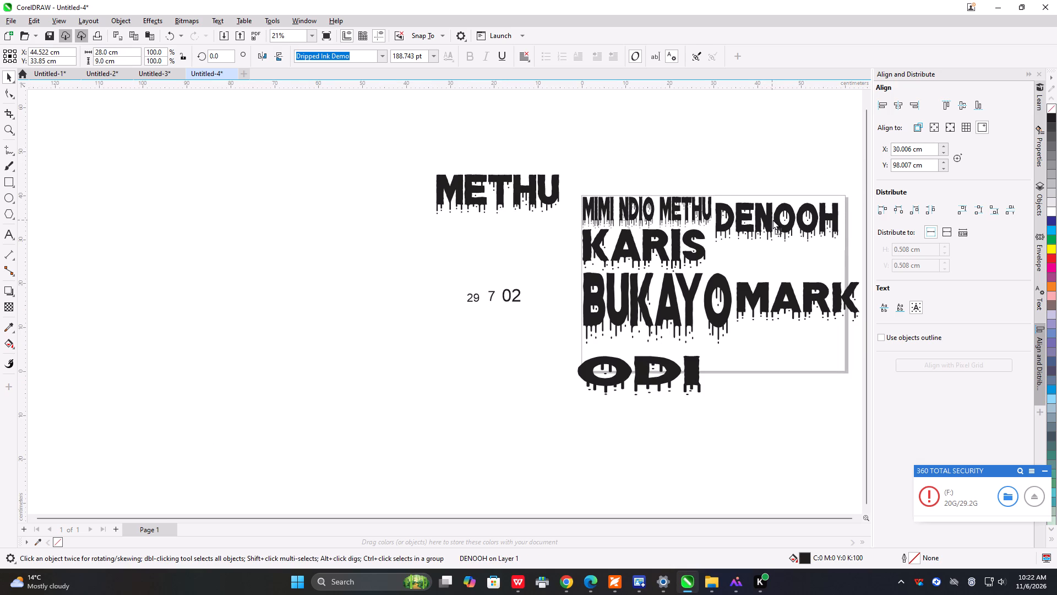
pyautogui.moveTo(772, 219); pyautogui.dragTo(774, 215)
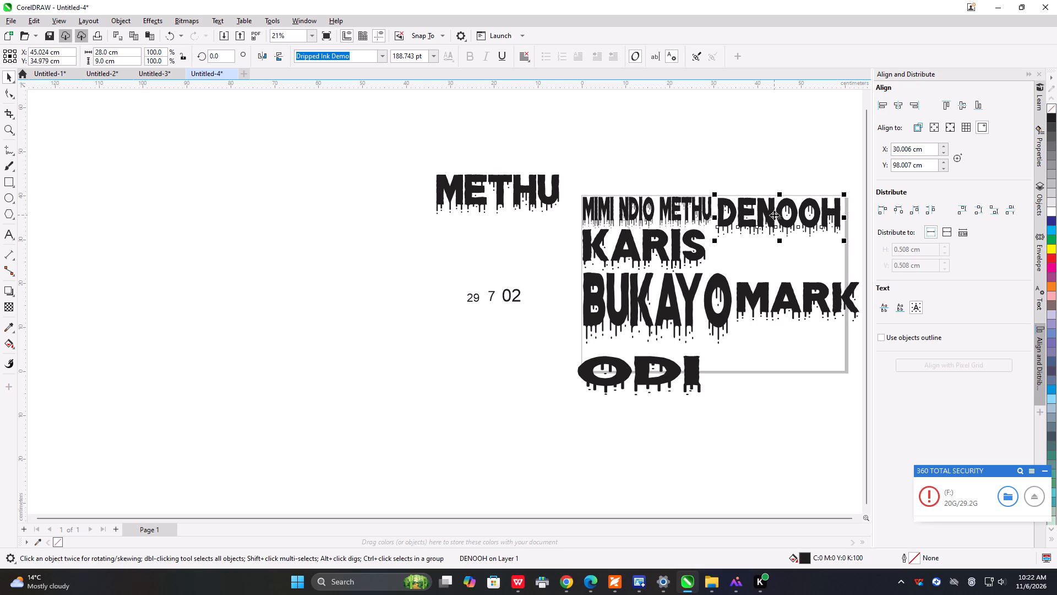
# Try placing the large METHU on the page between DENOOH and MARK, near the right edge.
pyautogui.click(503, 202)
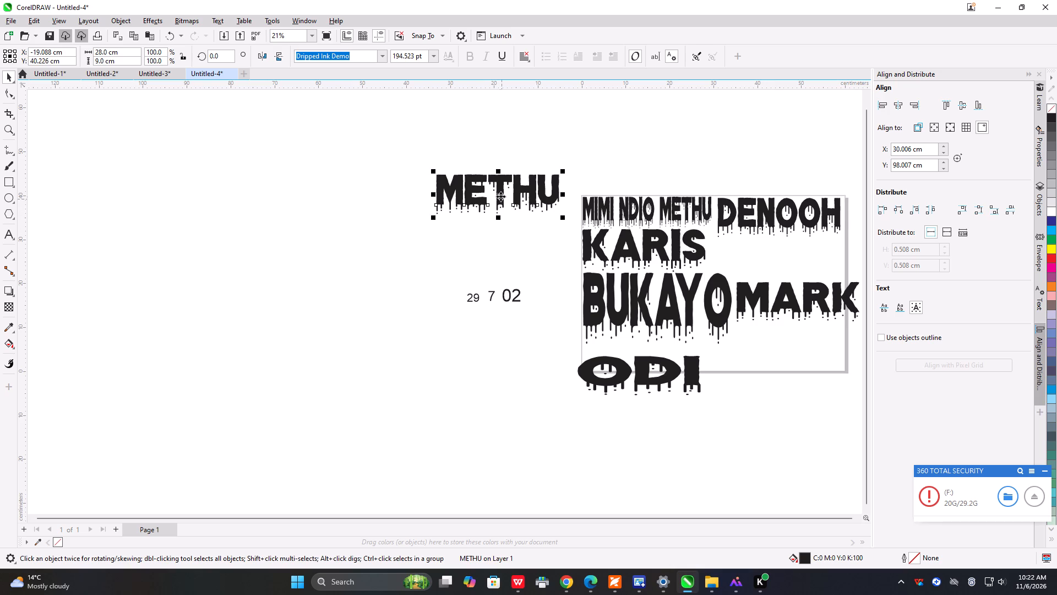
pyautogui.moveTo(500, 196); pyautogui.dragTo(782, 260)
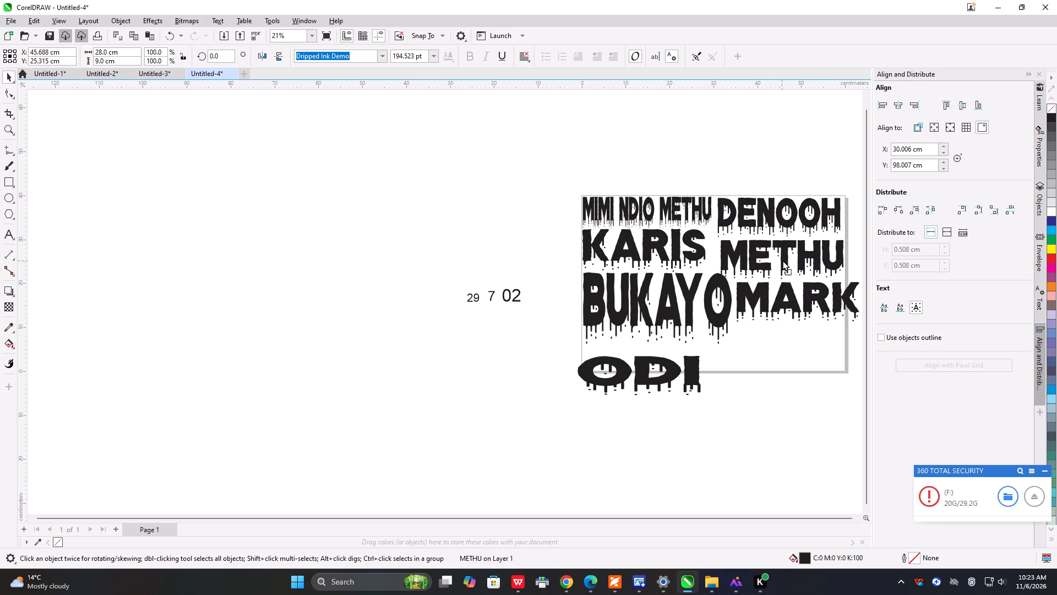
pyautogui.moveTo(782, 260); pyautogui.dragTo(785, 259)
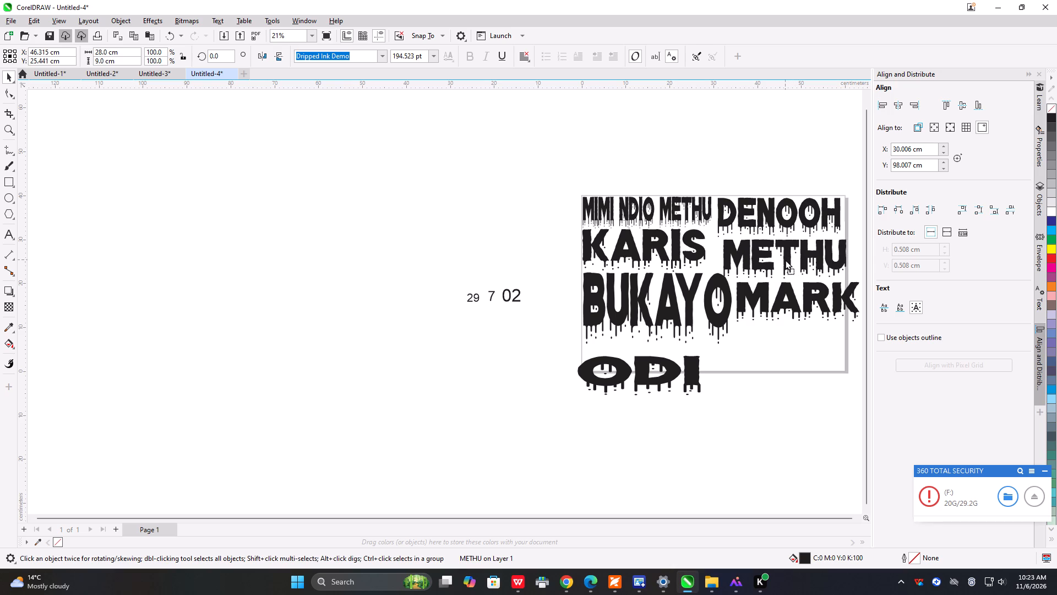
# Move the large METHU off the page to the empty area below and left of the numbers.
pyautogui.moveTo(785, 259); pyautogui.dragTo(435, 278)
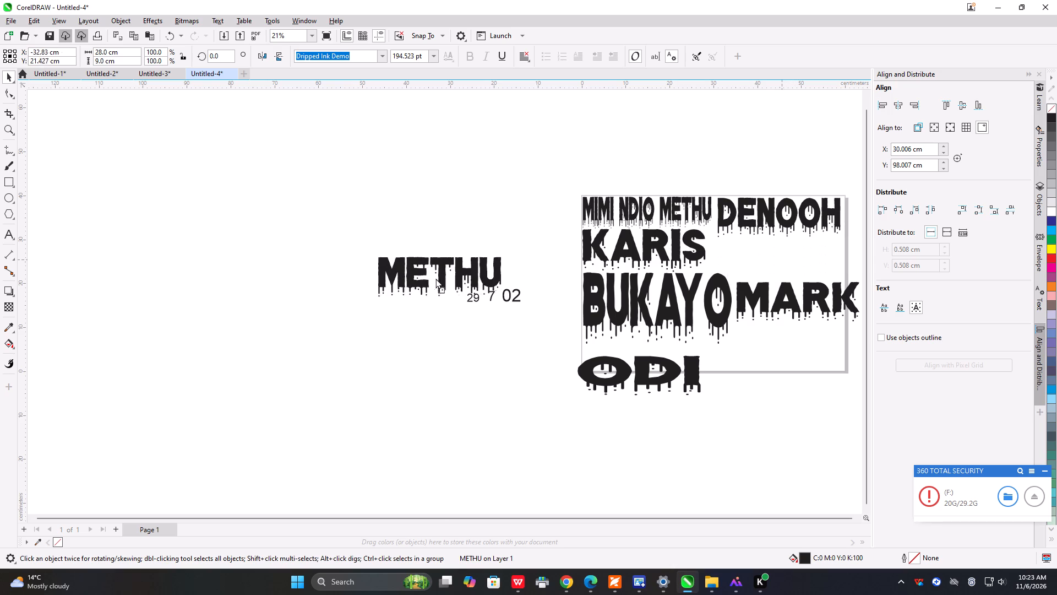
pyautogui.moveTo(435, 278); pyautogui.dragTo(364, 400)
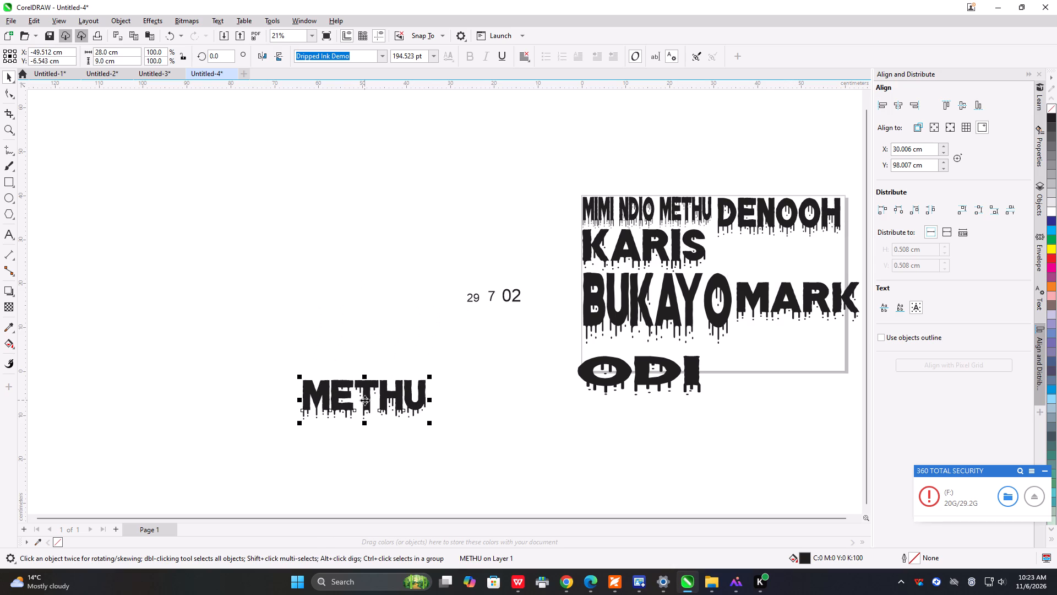
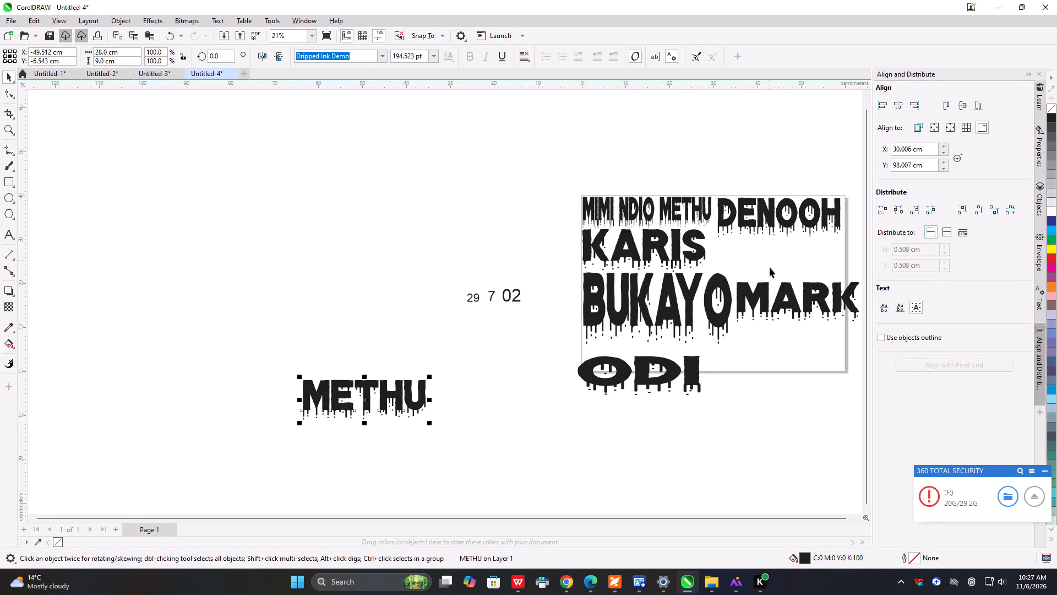
# Move MARK up beneath DENOOH, beside KARIS and against the page's right edge, centred at about X 46.1, Y 25.6 cm.
pyautogui.click(777, 296)
pyautogui.moveTo(777, 297); pyautogui.dragTo(764, 266)
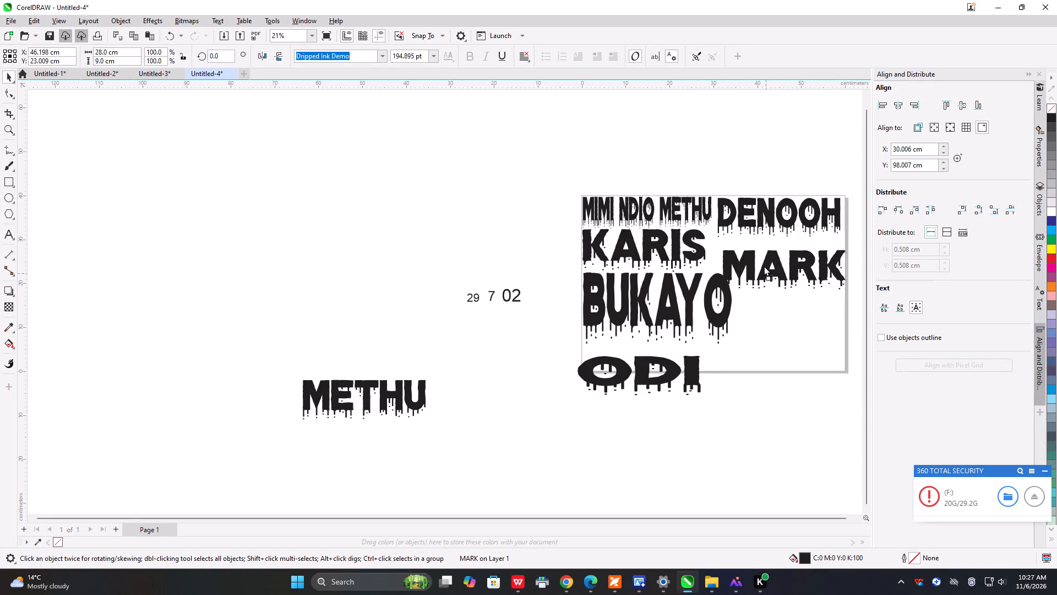
pyautogui.moveTo(764, 266); pyautogui.dragTo(755, 254)
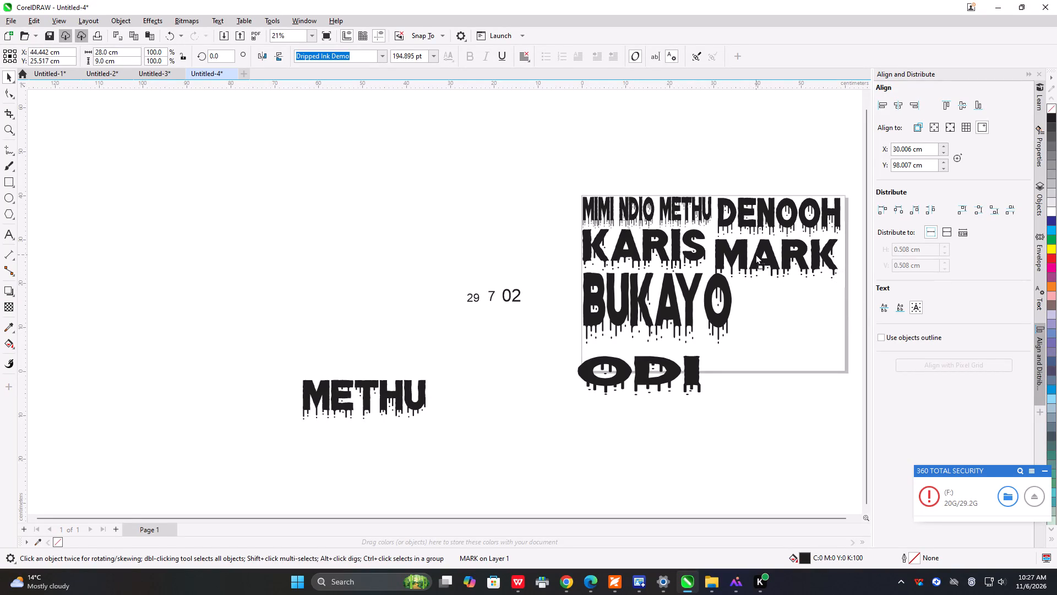
pyautogui.moveTo(755, 254); pyautogui.dragTo(748, 255)
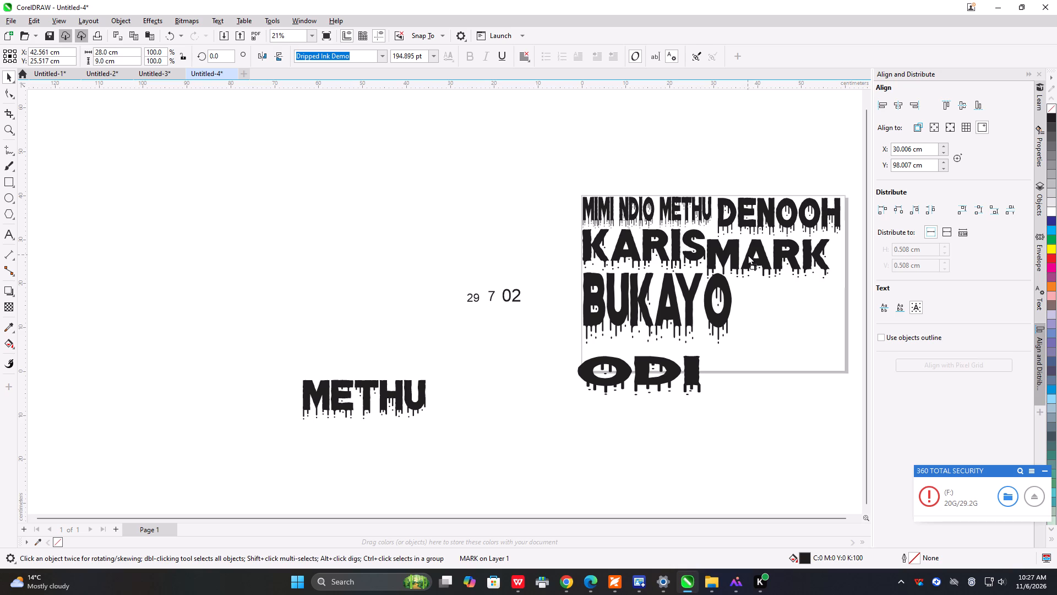
pyautogui.moveTo(748, 255); pyautogui.dragTo(754, 255)
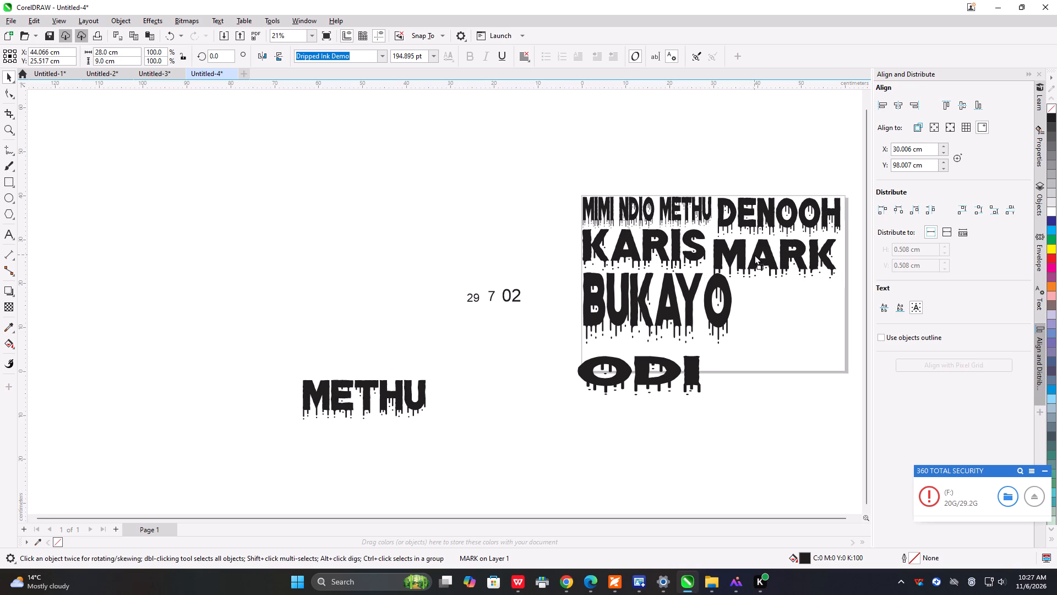
pyautogui.moveTo(754, 255); pyautogui.dragTo(764, 255)
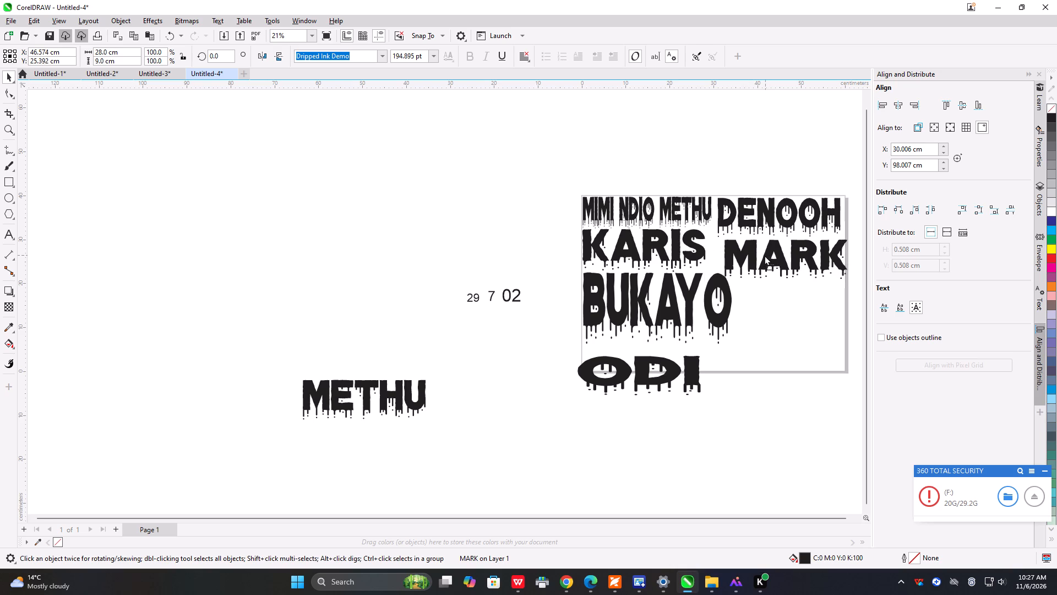
pyautogui.moveTo(764, 255); pyautogui.dragTo(763, 254)
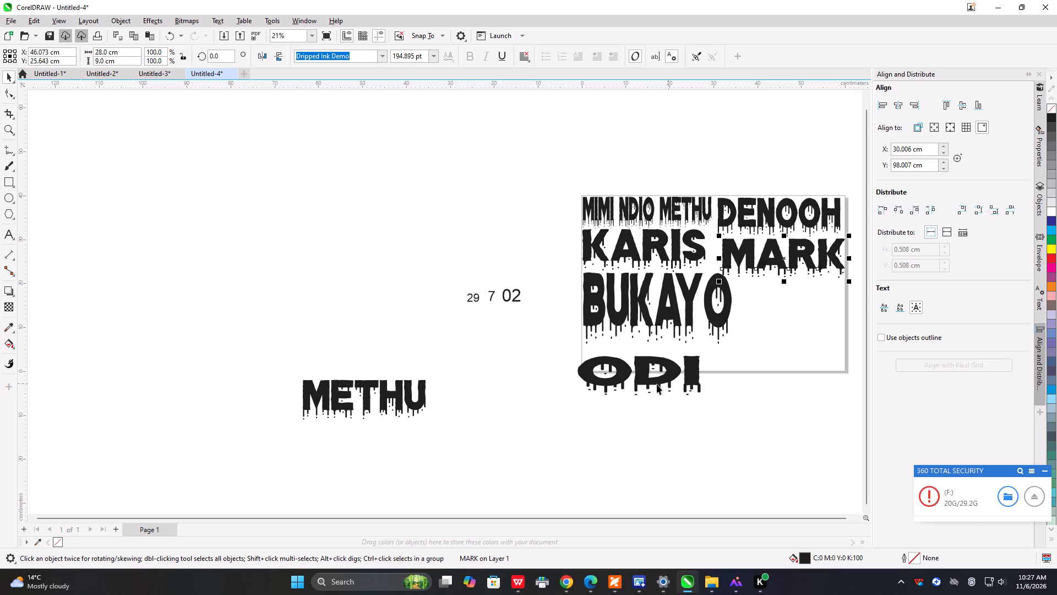
# Try the large METHU on the page beneath MARK, beside BUKAYO, and park it in the empty area below the page.
pyautogui.moveTo(363, 400); pyautogui.dragTo(374, 394)
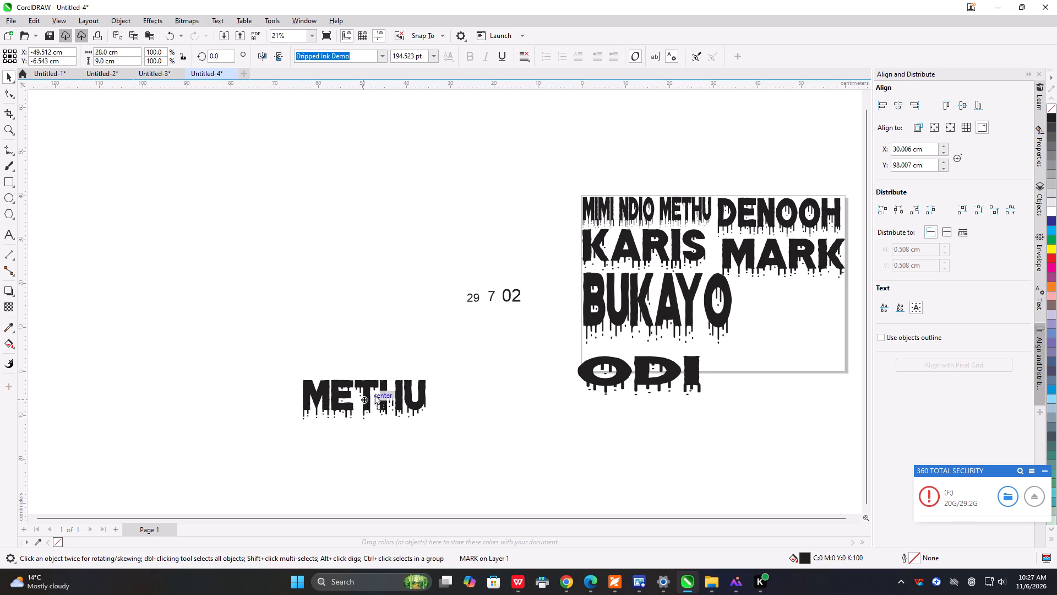
pyautogui.moveTo(374, 394); pyautogui.dragTo(777, 338)
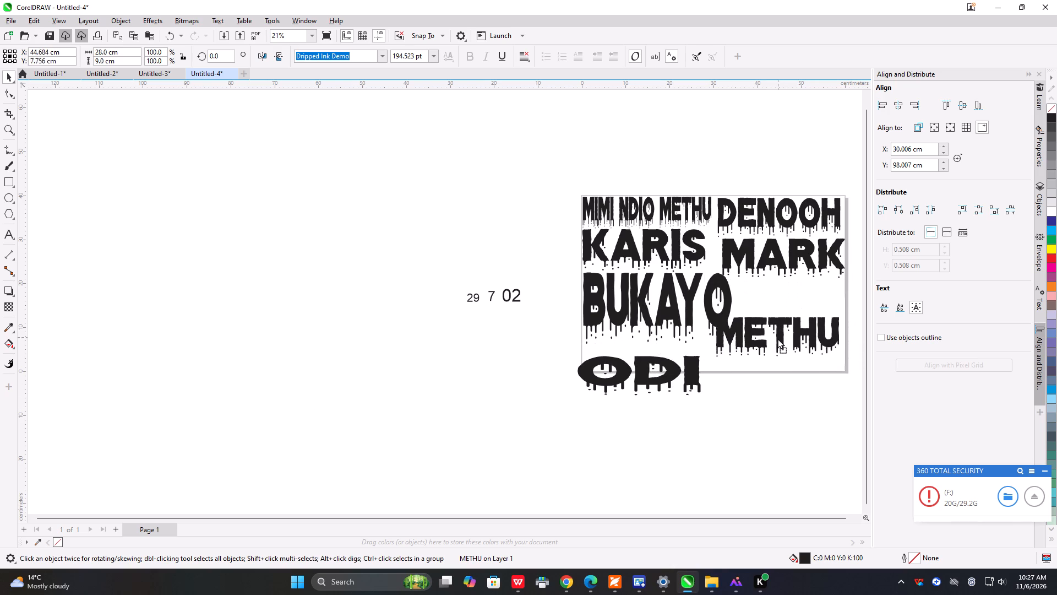
pyautogui.moveTo(777, 338); pyautogui.dragTo(731, 446)
# Try ODI further right along the page's bottom edge, and park it off the page, below and left of the numbers.
pyautogui.click(638, 376)
pyautogui.moveTo(640, 375); pyautogui.dragTo(733, 357)
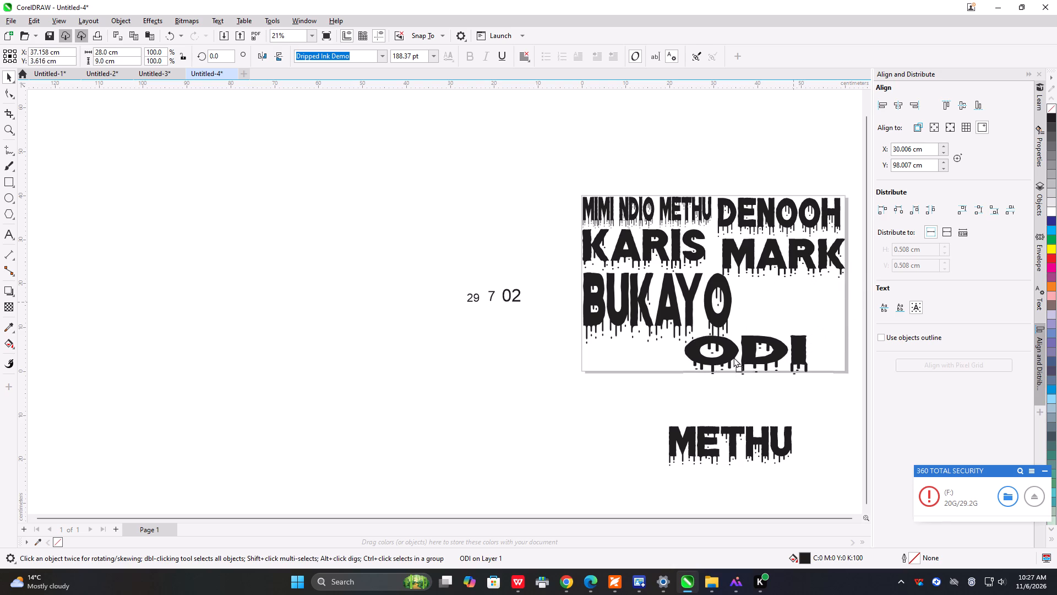
pyautogui.moveTo(733, 357); pyautogui.dragTo(415, 358)
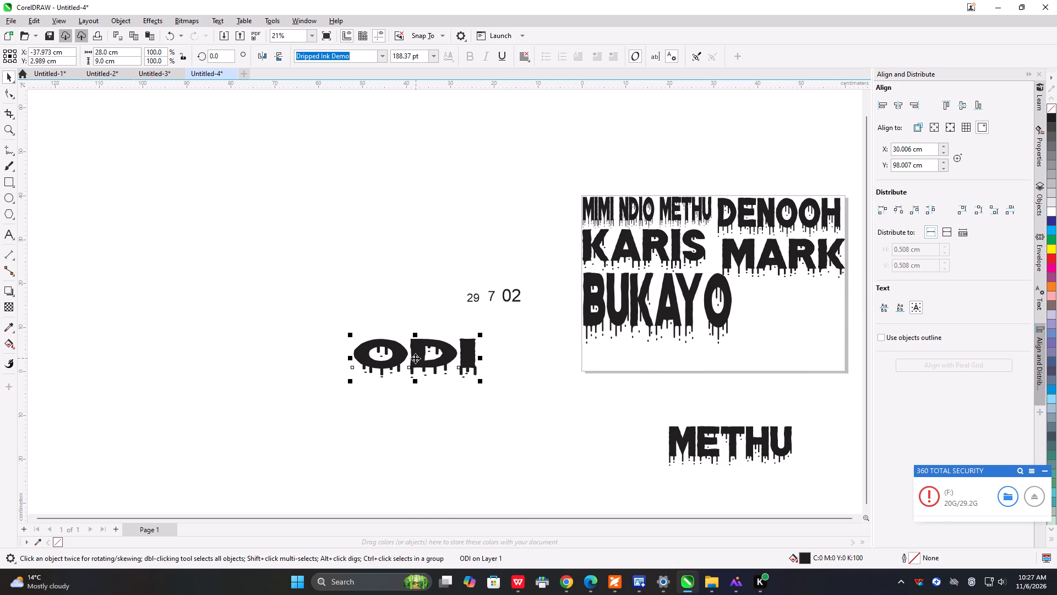
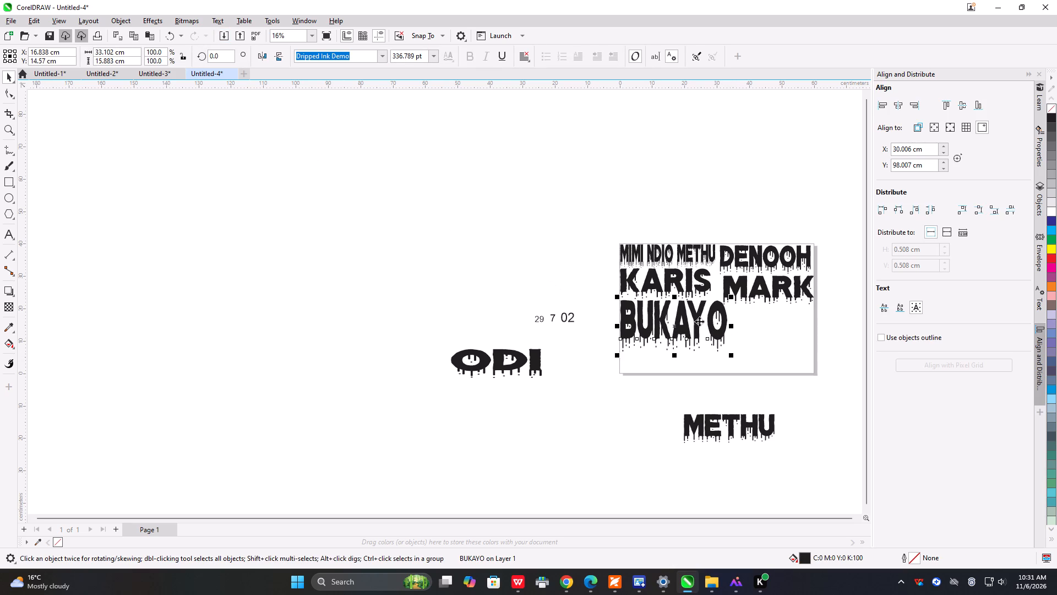
# Set the page height to 50 cm.
pyautogui.click(785, 359)
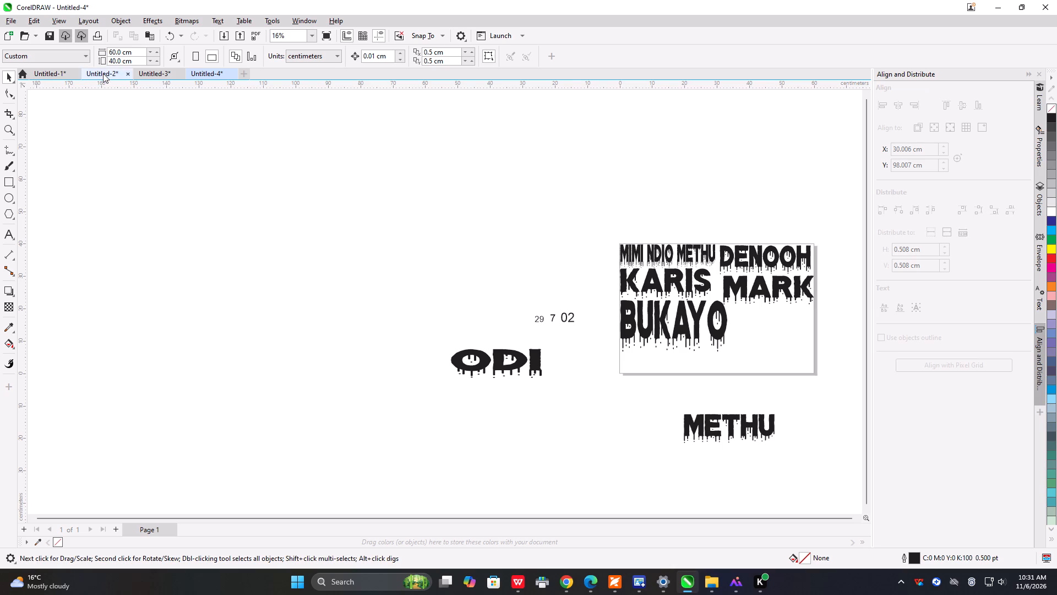
pyautogui.moveTo(132, 61); pyautogui.dragTo(0, 64)
pyautogui.press('5')
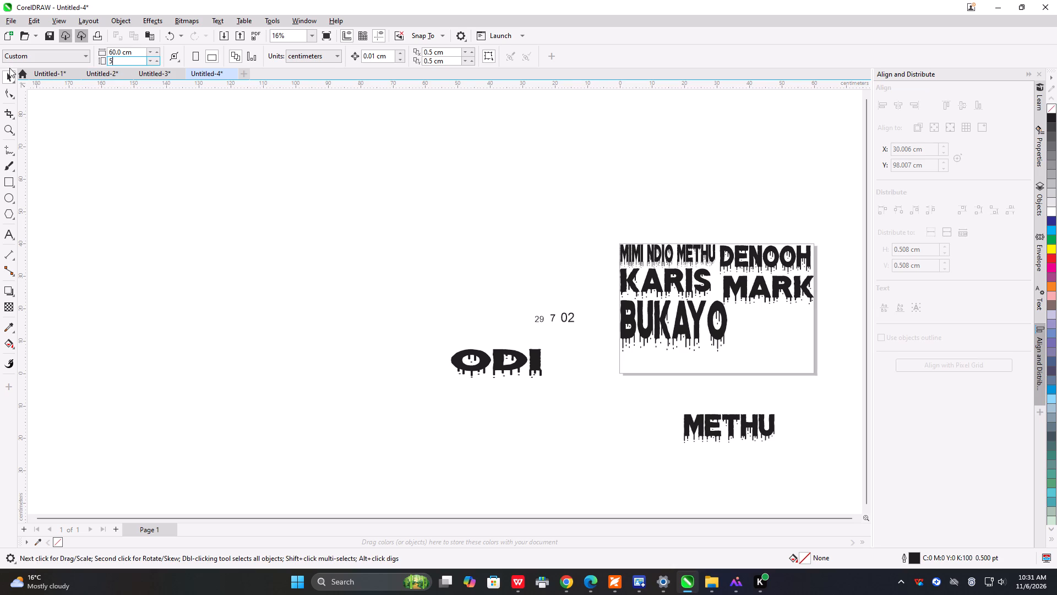
pyautogui.press('0')
pyautogui.press('Return')
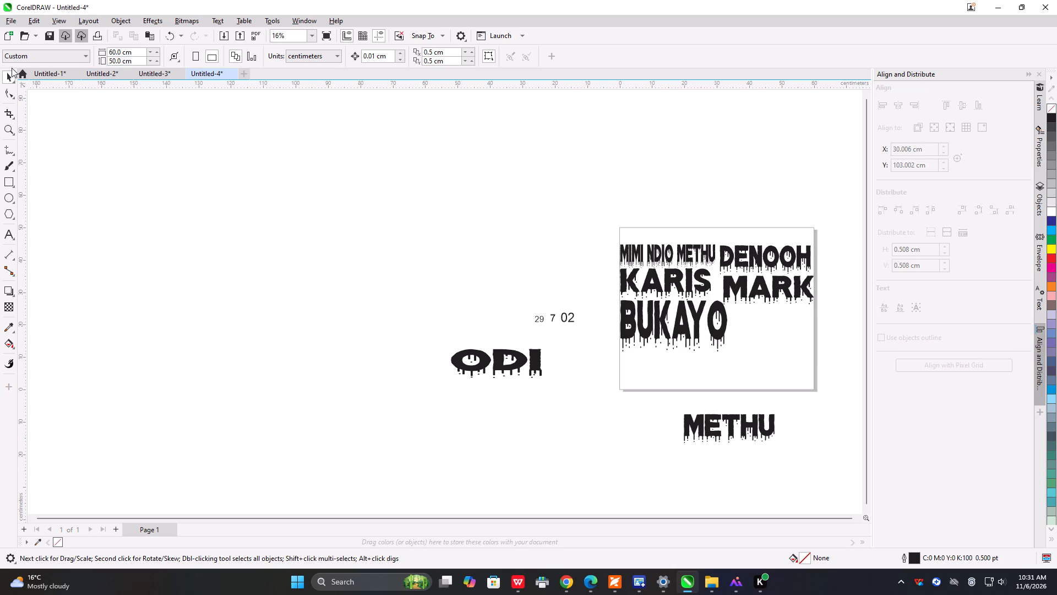
# Move MIMI NDIO METHU up into the page's upper-left corner and KARIS up directly beneath it.
pyautogui.click(649, 250)
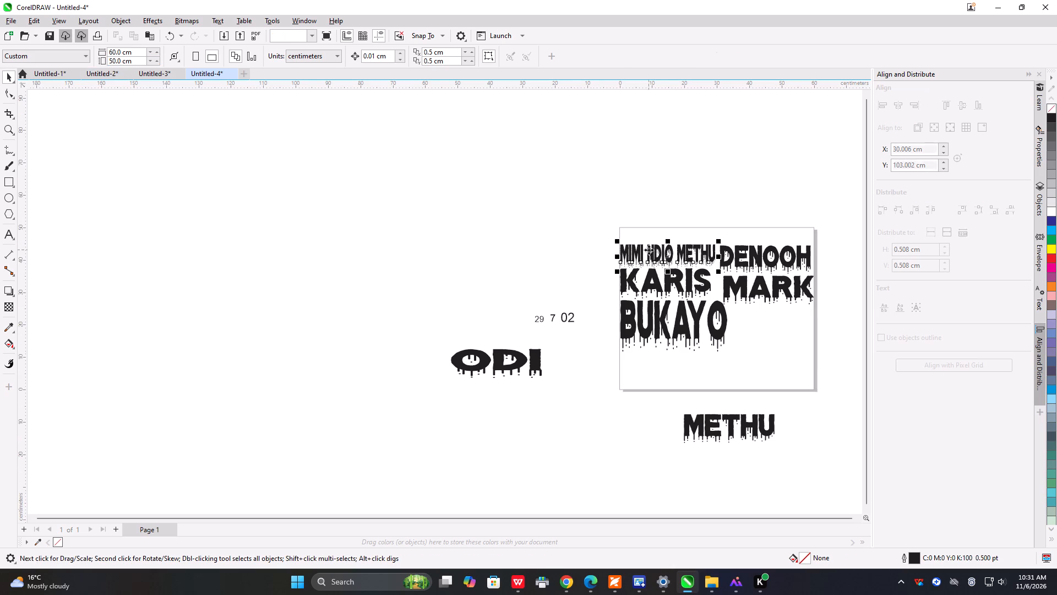
pyautogui.scroll(7, 664, 248)
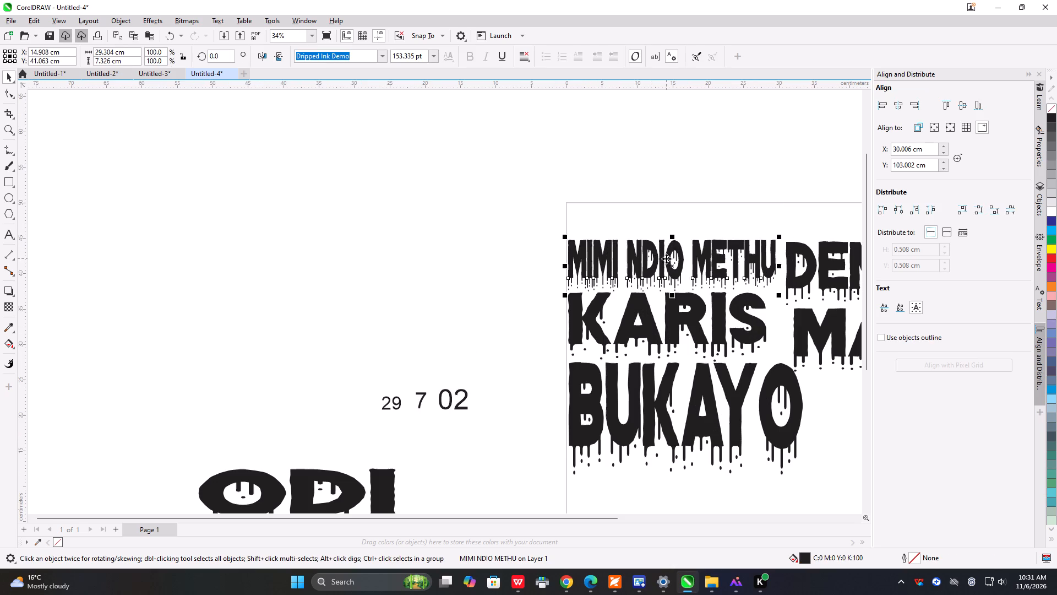
pyautogui.moveTo(666, 258); pyautogui.dragTo(668, 228)
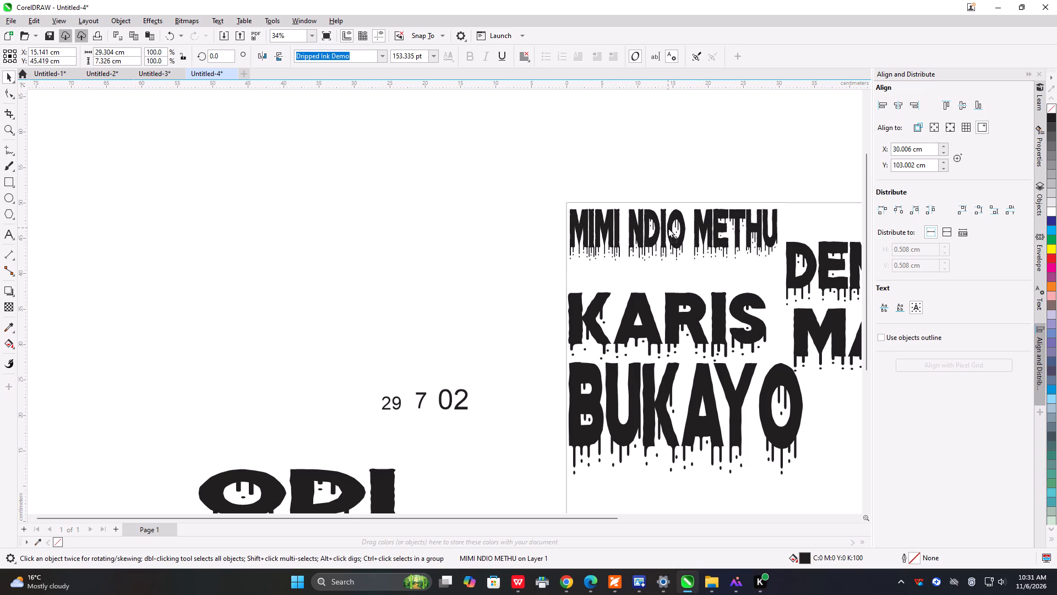
pyautogui.moveTo(668, 228); pyautogui.dragTo(667, 226)
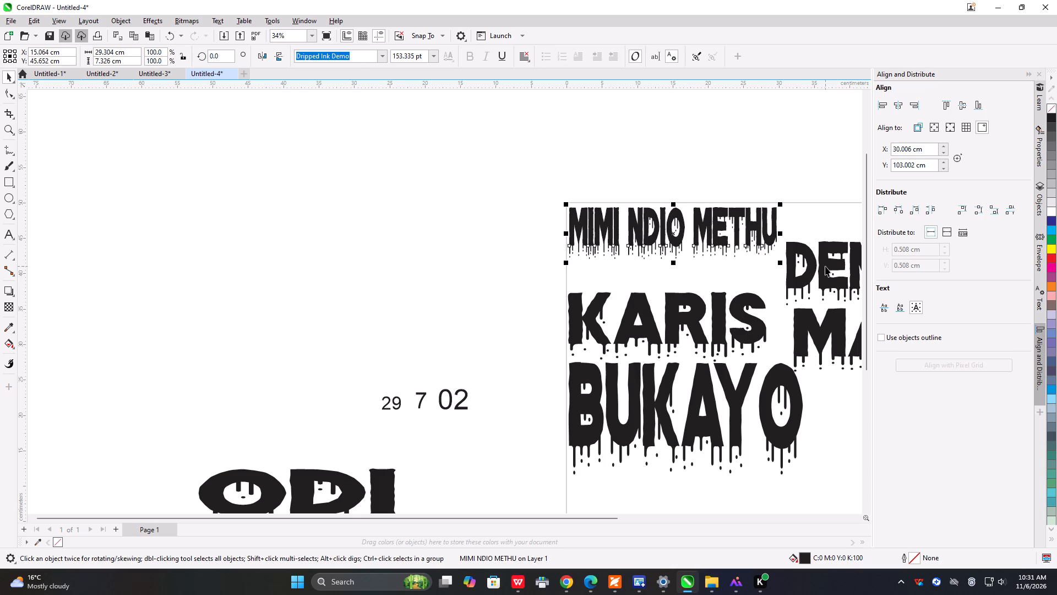
pyautogui.scroll(-2, 819, 269)
pyautogui.click(663, 328)
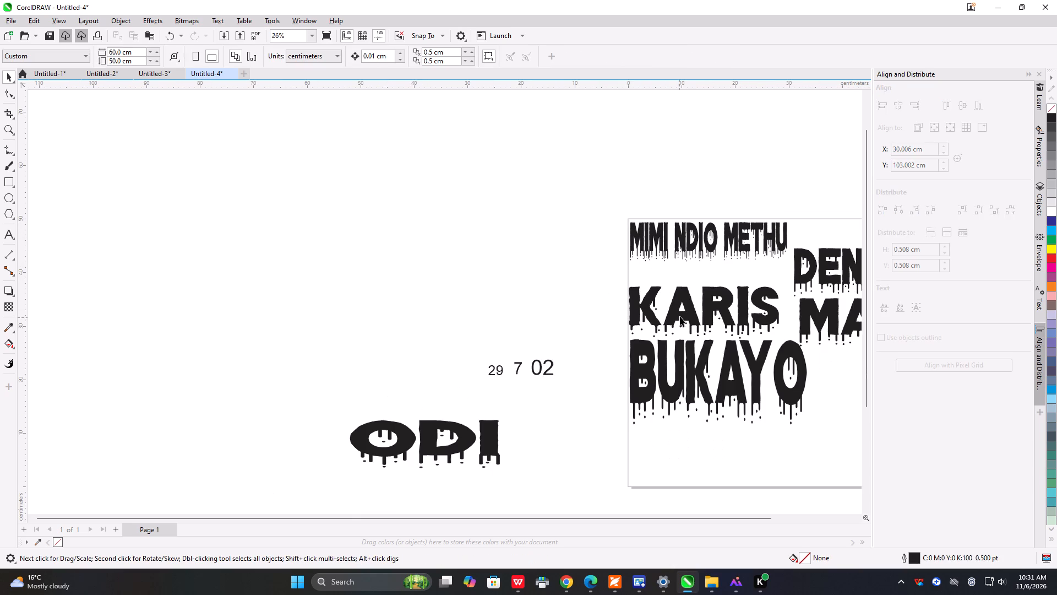
pyautogui.moveTo(686, 315); pyautogui.dragTo(691, 293)
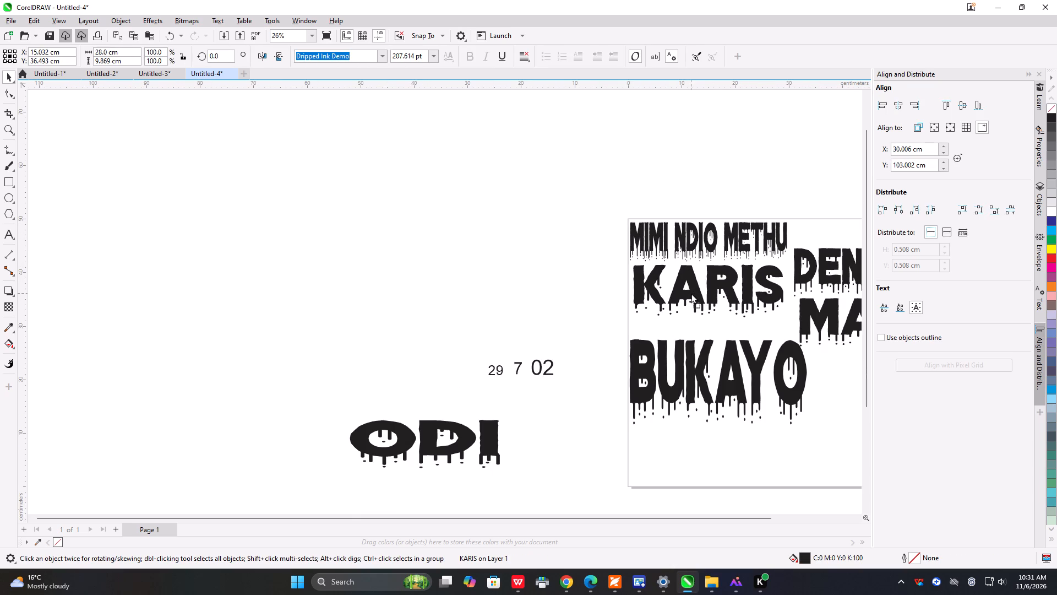
pyautogui.moveTo(691, 293); pyautogui.dragTo(688, 290)
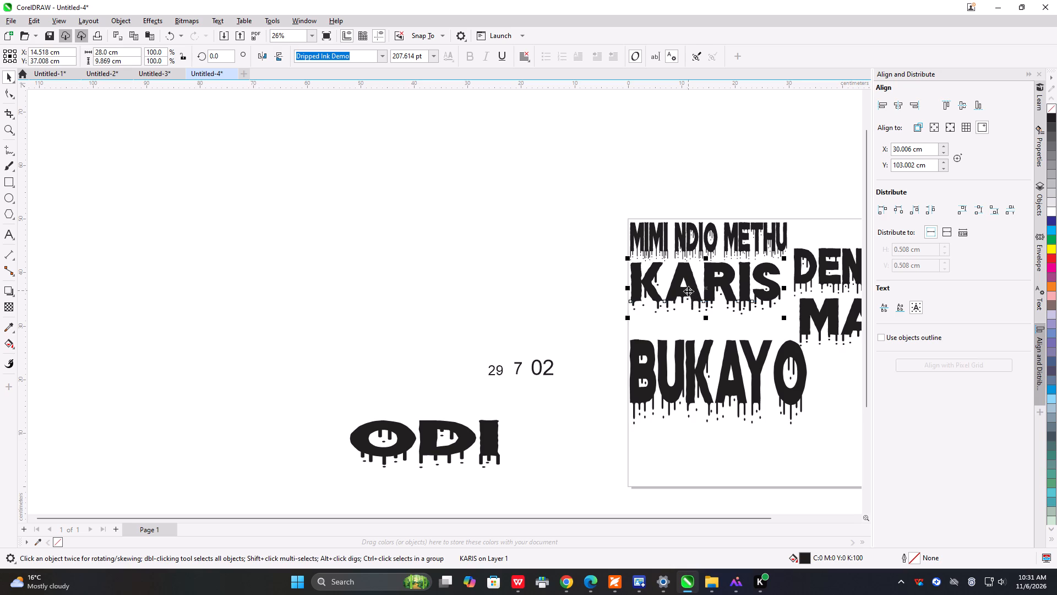
# Move DENOOH up to the page's top edge beside MIMI NDIO METHU, and MARK up directly beneath DENOOH.
pyautogui.scroll(-2, 852, 321)
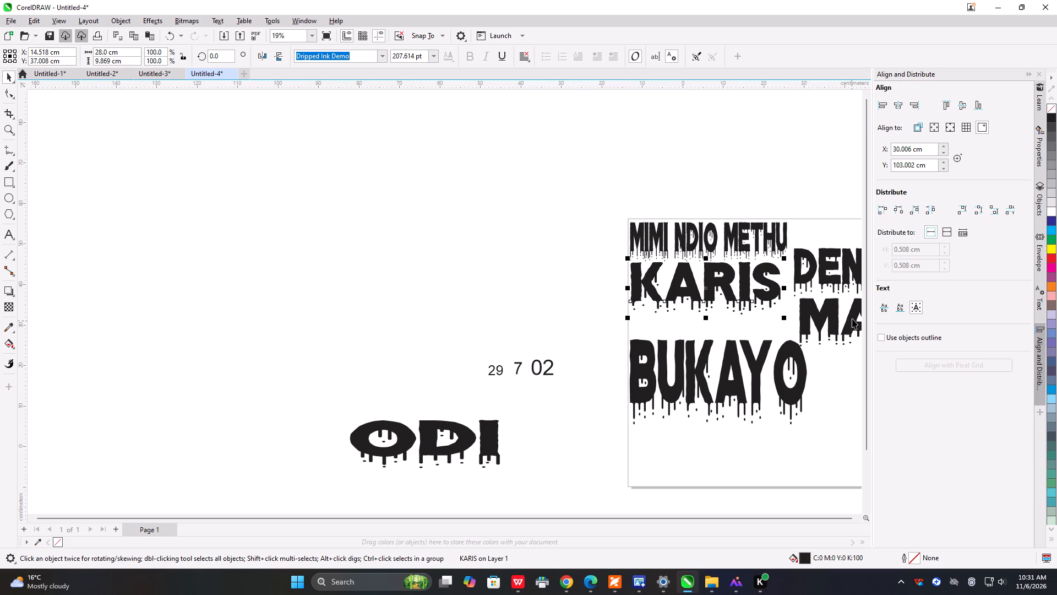
pyautogui.scroll(-4, 812, 317)
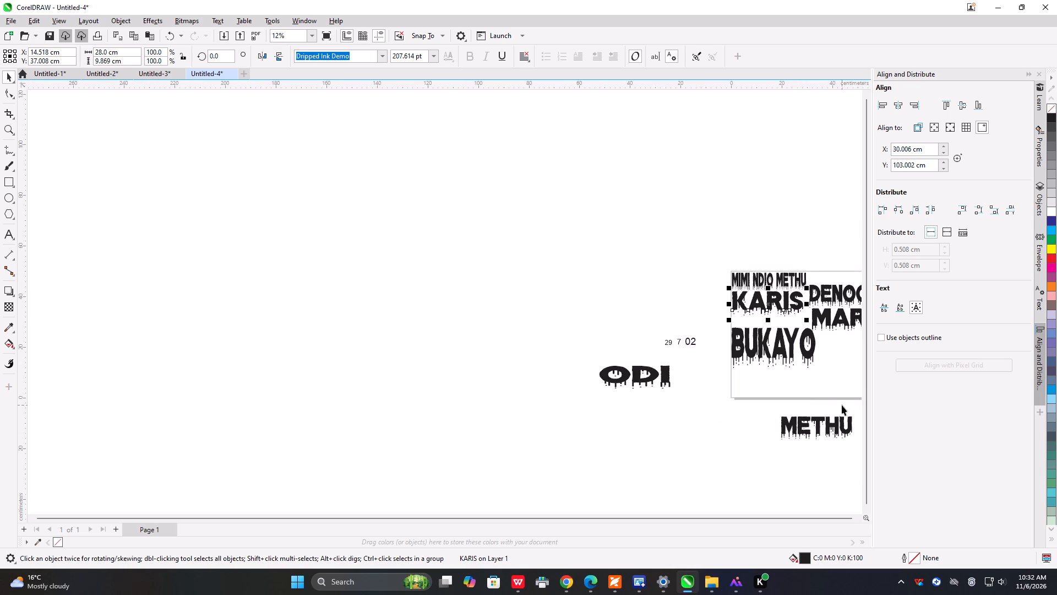
pyautogui.scroll(-5, 842, 405)
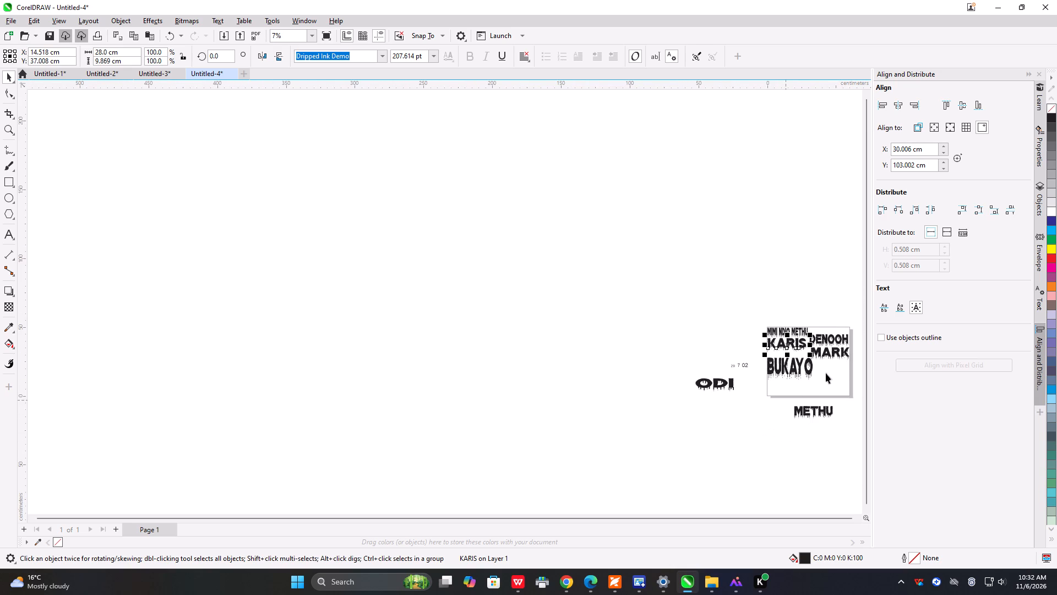
pyautogui.scroll(7, 854, 381)
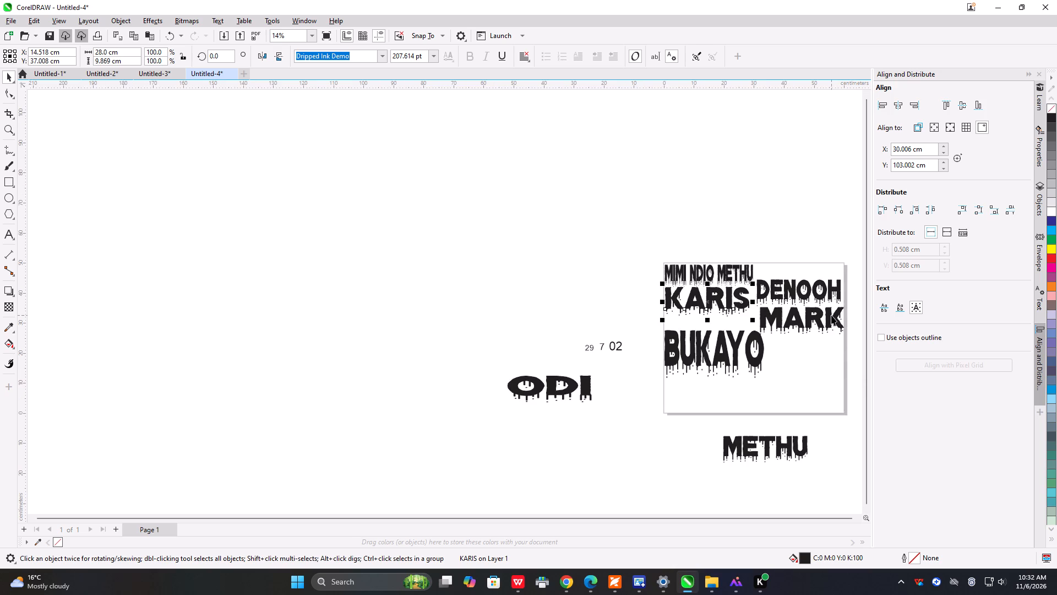
pyautogui.click(792, 291)
pyautogui.moveTo(792, 291); pyautogui.dragTo(789, 278)
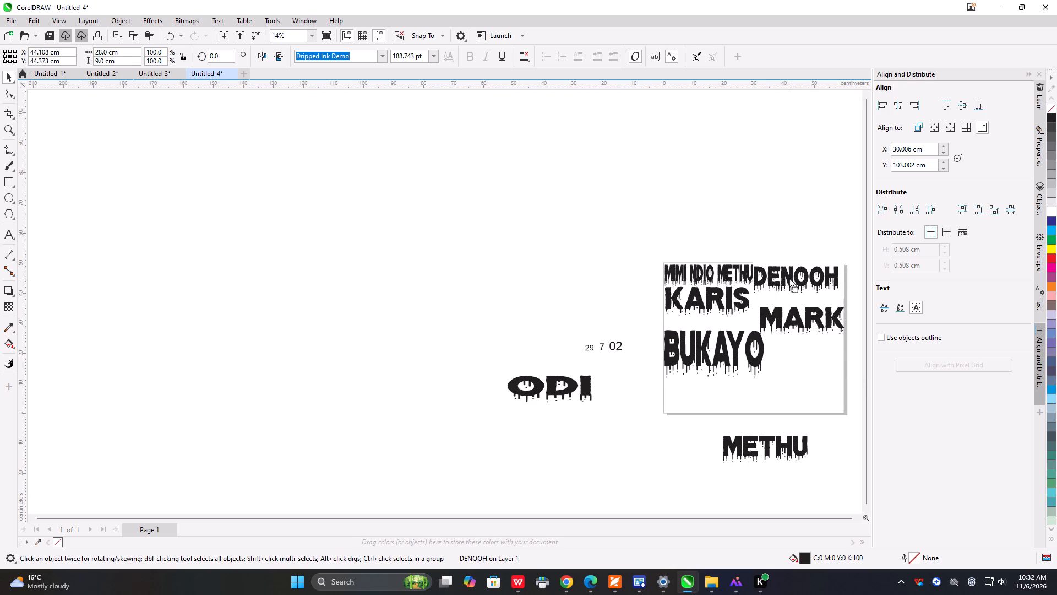
pyautogui.moveTo(789, 278); pyautogui.dragTo(791, 277)
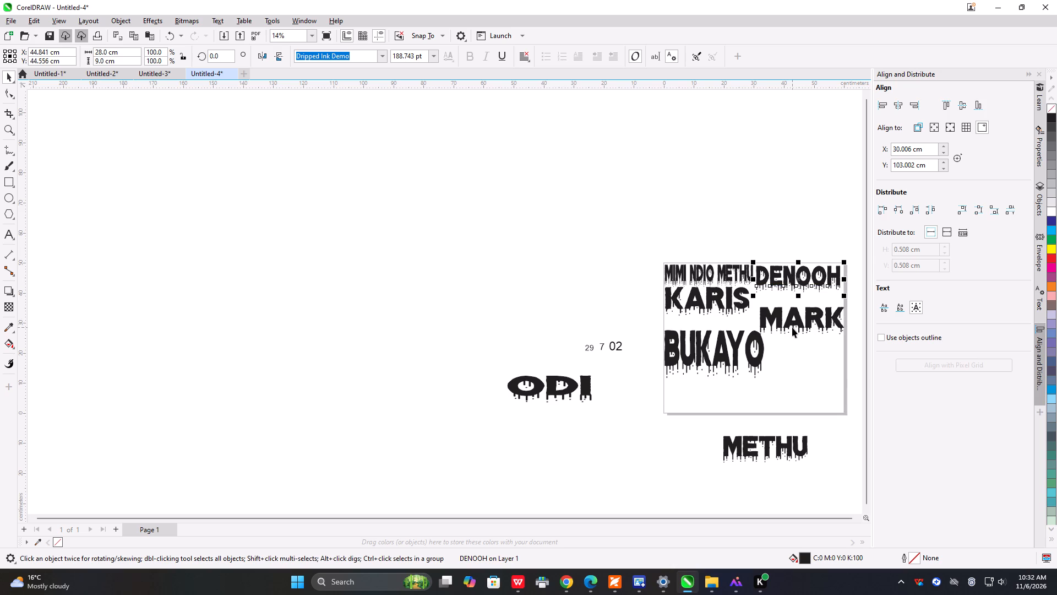
pyautogui.click(795, 324)
pyautogui.moveTo(795, 324); pyautogui.dragTo(794, 312)
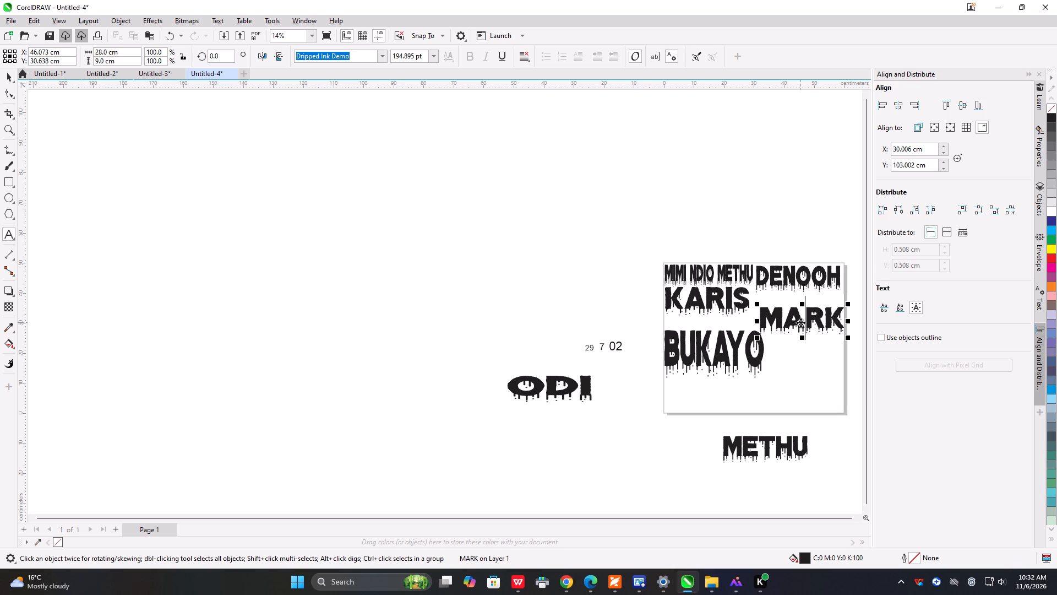
pyautogui.moveTo(800, 322); pyautogui.dragTo(799, 309)
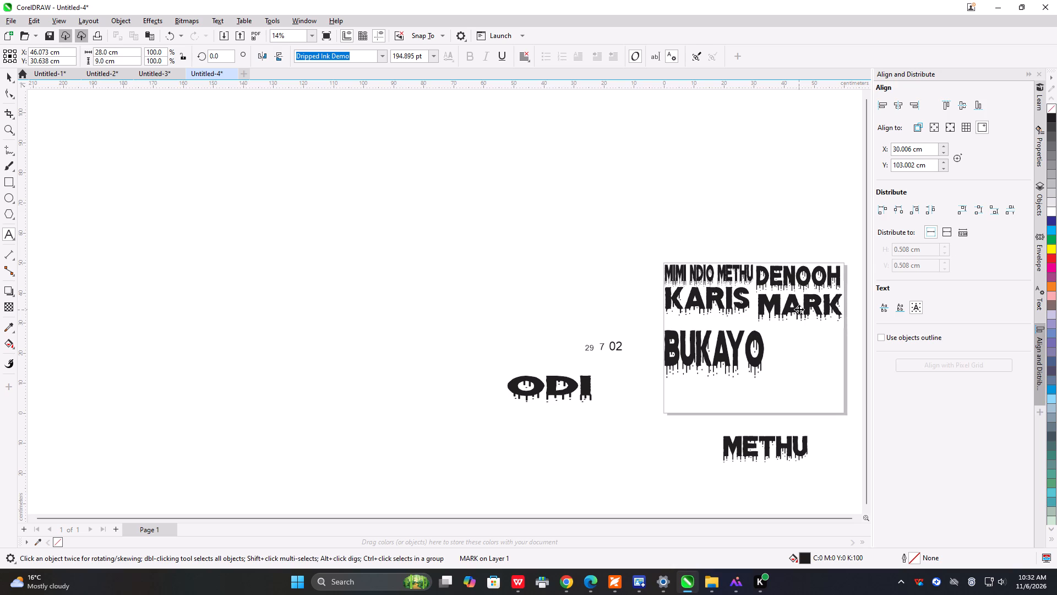
pyautogui.moveTo(799, 309); pyautogui.dragTo(796, 310)
# Nudge BUKAYO up toward KARIS and bring METHU from below the page into the space under BUKAYO.
pyautogui.click(723, 355)
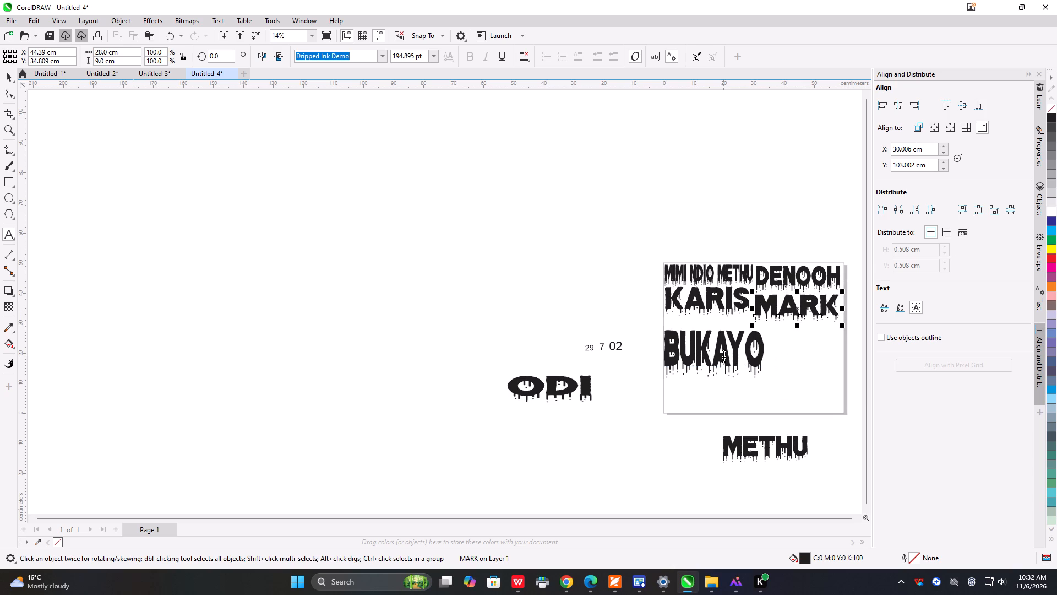
pyautogui.click(712, 354)
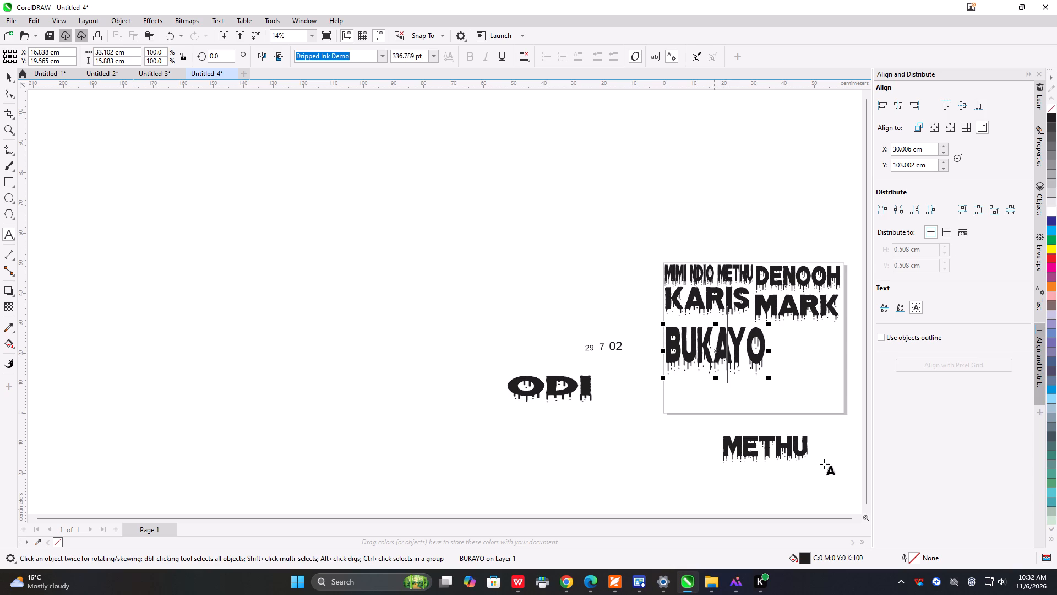
pyautogui.click(767, 449)
pyautogui.moveTo(766, 448); pyautogui.dragTo(715, 392)
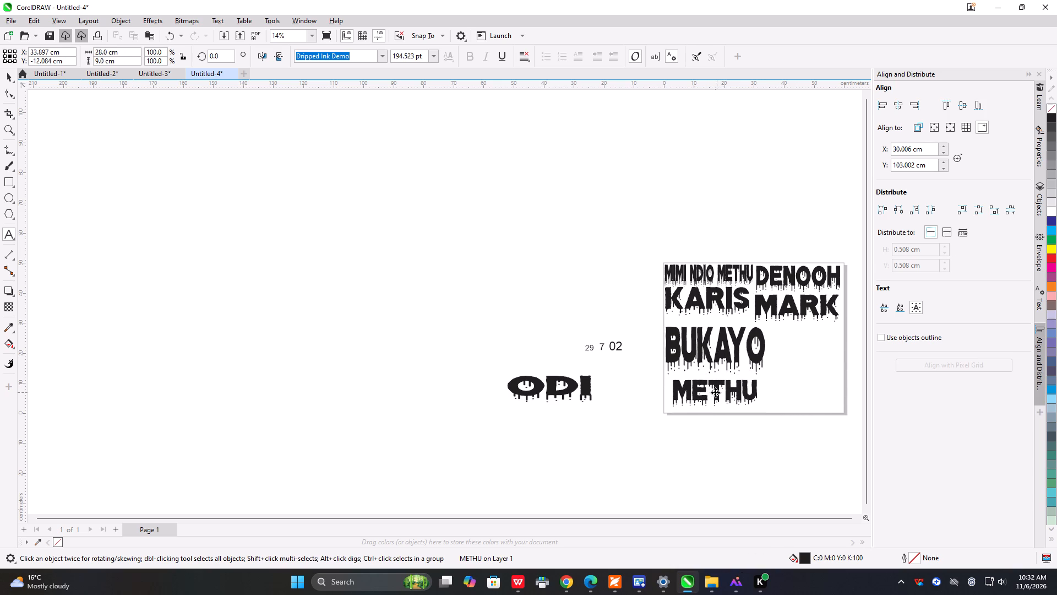
pyautogui.moveTo(715, 392); pyautogui.dragTo(715, 396)
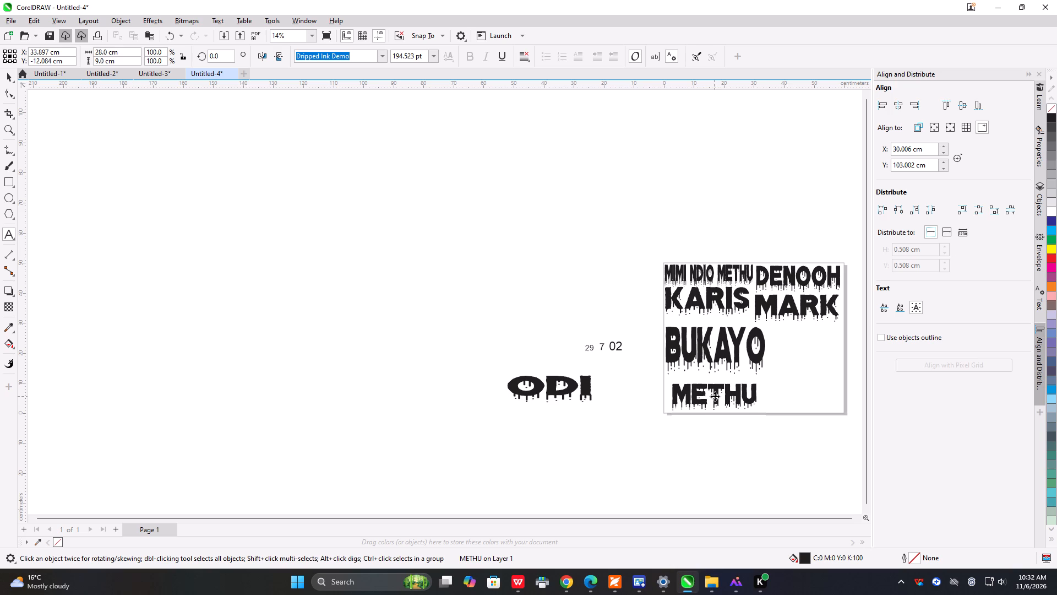
pyautogui.moveTo(715, 396); pyautogui.dragTo(715, 394)
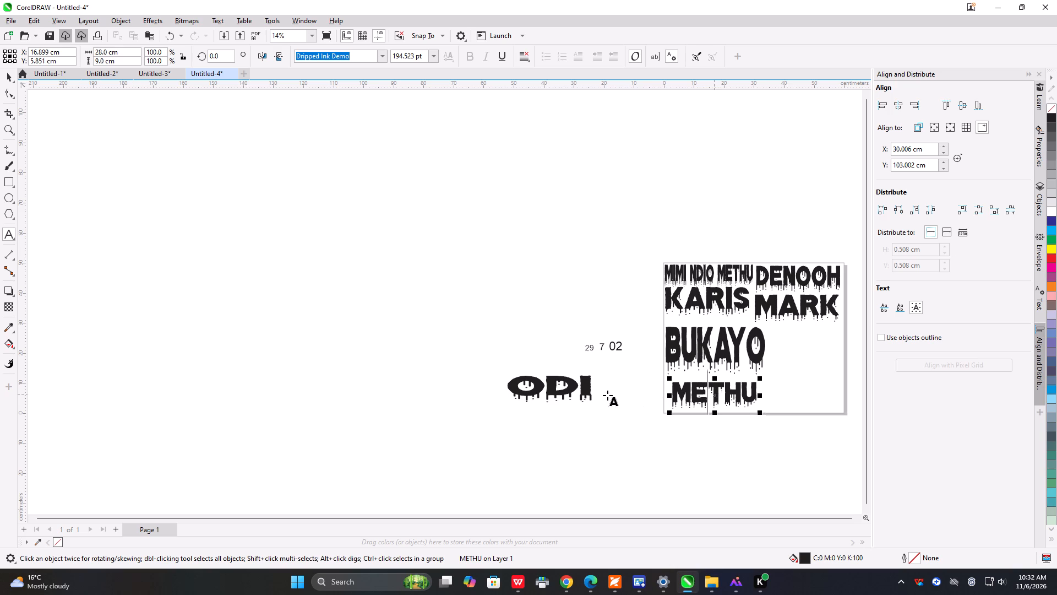
# Bring ODI onto the page in the free area below MARK and rotate it 90 degrees.
pyautogui.click(564, 387)
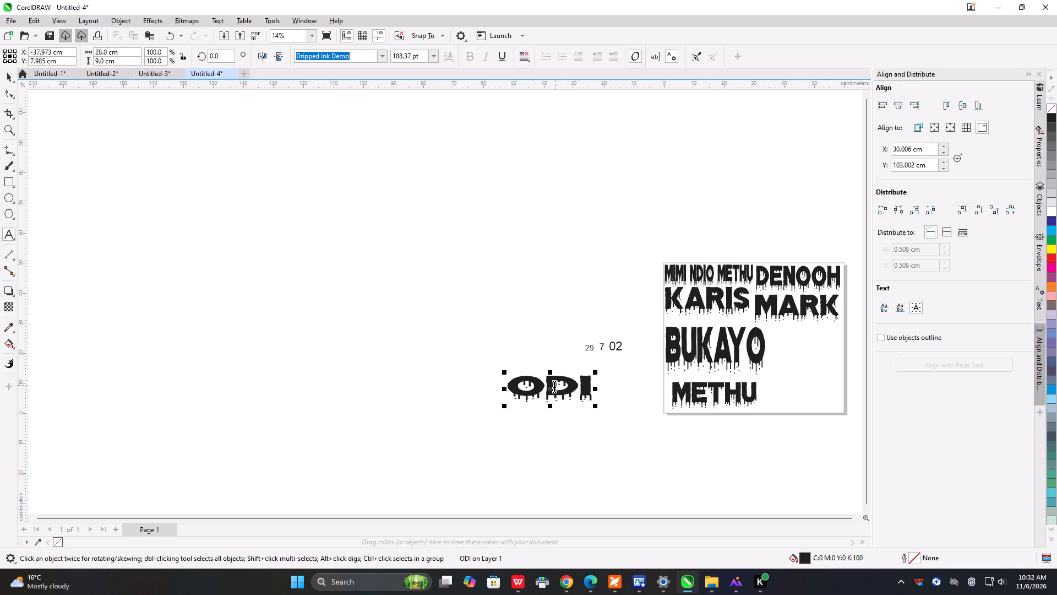
pyautogui.moveTo(552, 387); pyautogui.dragTo(799, 344)
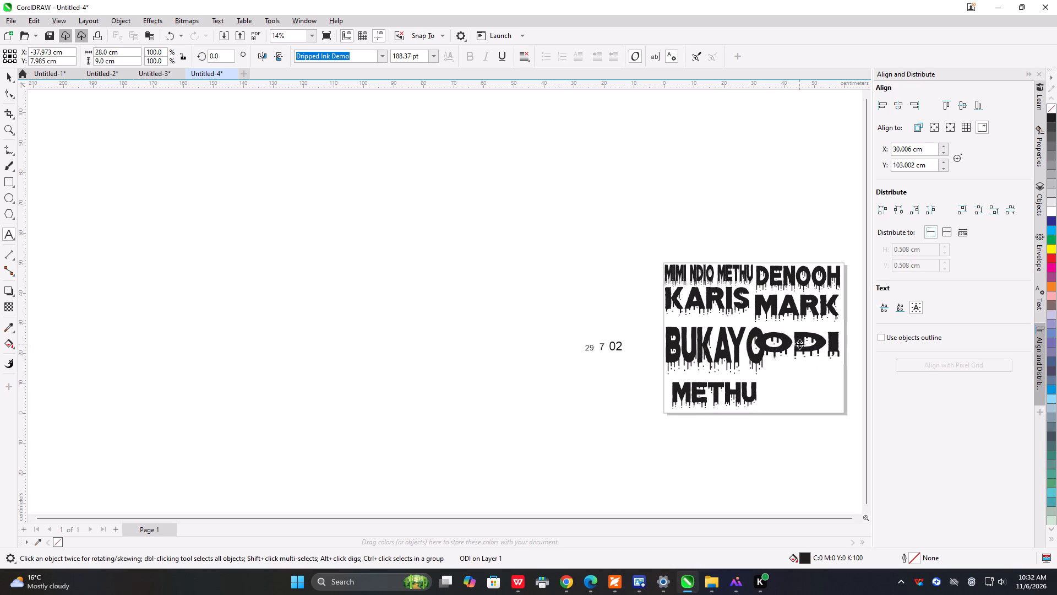
pyautogui.moveTo(799, 344); pyautogui.dragTo(799, 348)
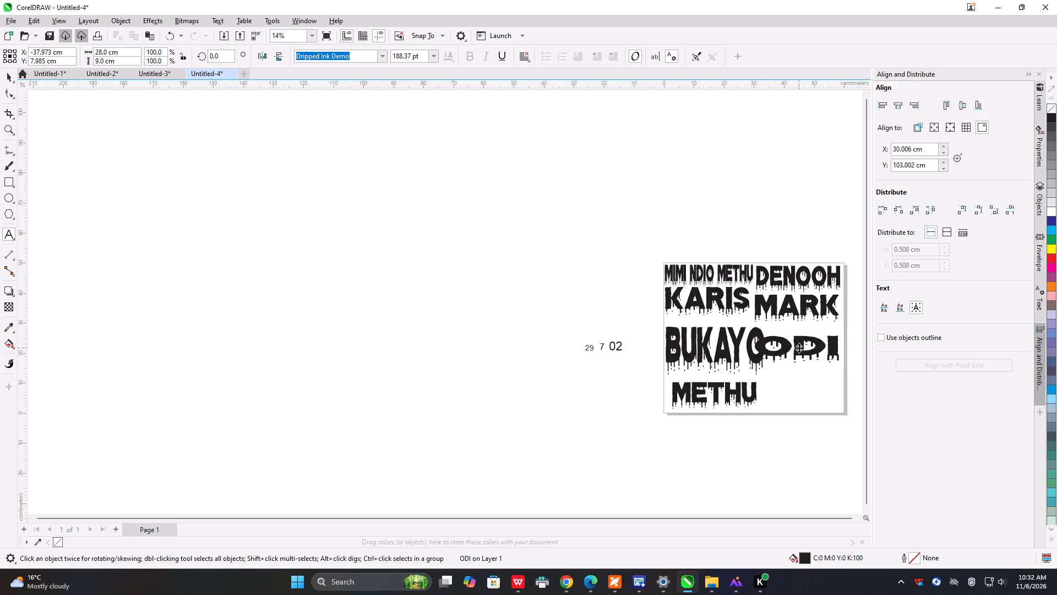
pyautogui.moveTo(799, 348); pyautogui.dragTo(805, 361)
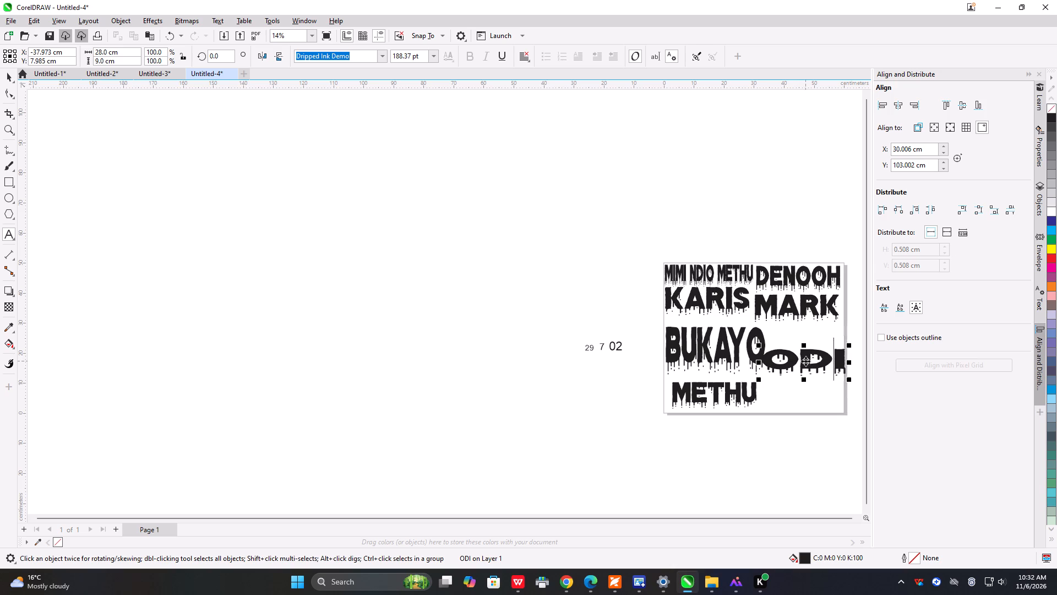
pyautogui.moveTo(220, 57); pyautogui.dragTo(210, 58)
pyautogui.moveTo(210, 58); pyautogui.dragTo(176, 59)
pyautogui.press('9')
pyautogui.press('0')
pyautogui.press('Return')
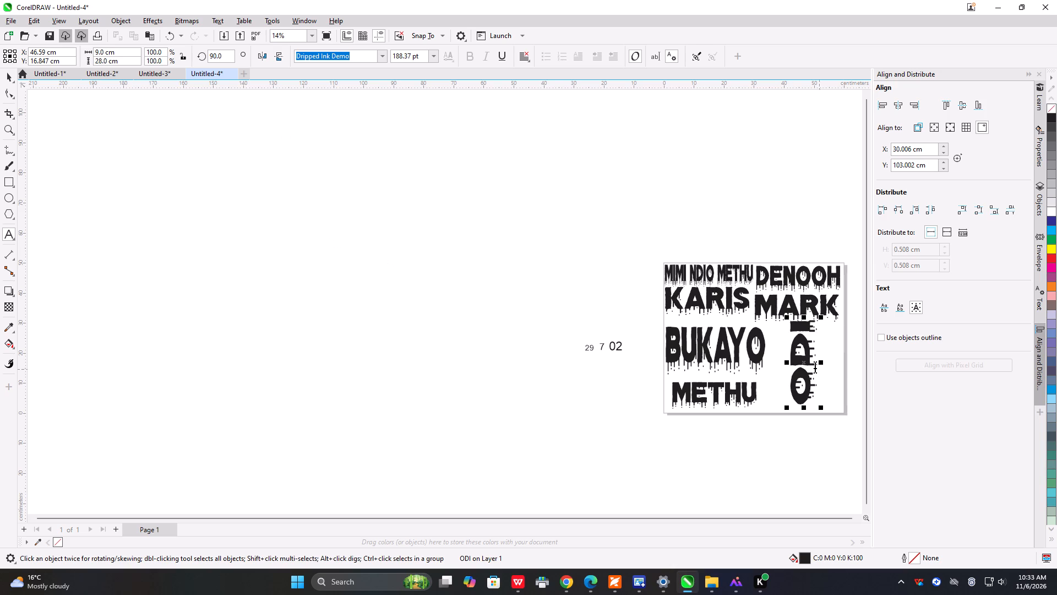
# Move the rotated ODI close against the right ends of BUKAYO and METHU, centred at about X 39.3, Y 14.5 cm.
pyautogui.moveTo(803, 361); pyautogui.dragTo(791, 364)
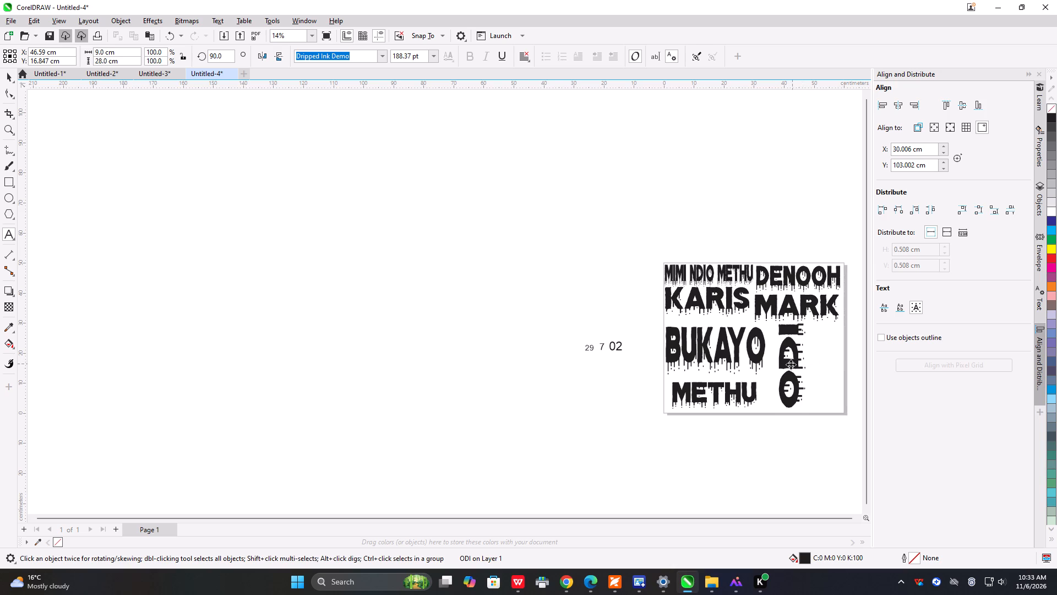
pyautogui.moveTo(791, 364); pyautogui.dragTo(787, 367)
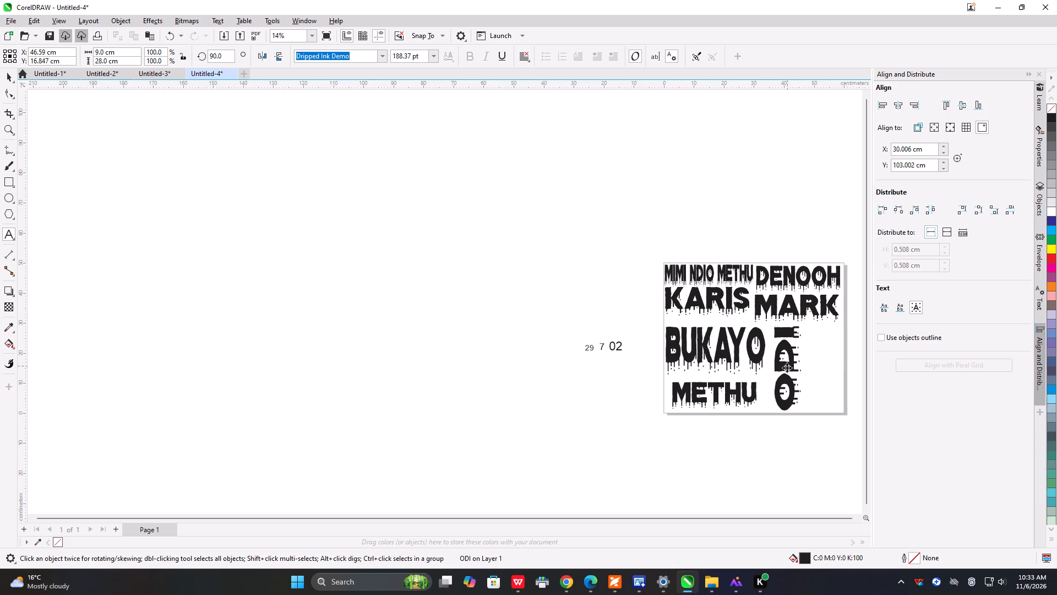
pyautogui.moveTo(787, 367); pyautogui.dragTo(784, 369)
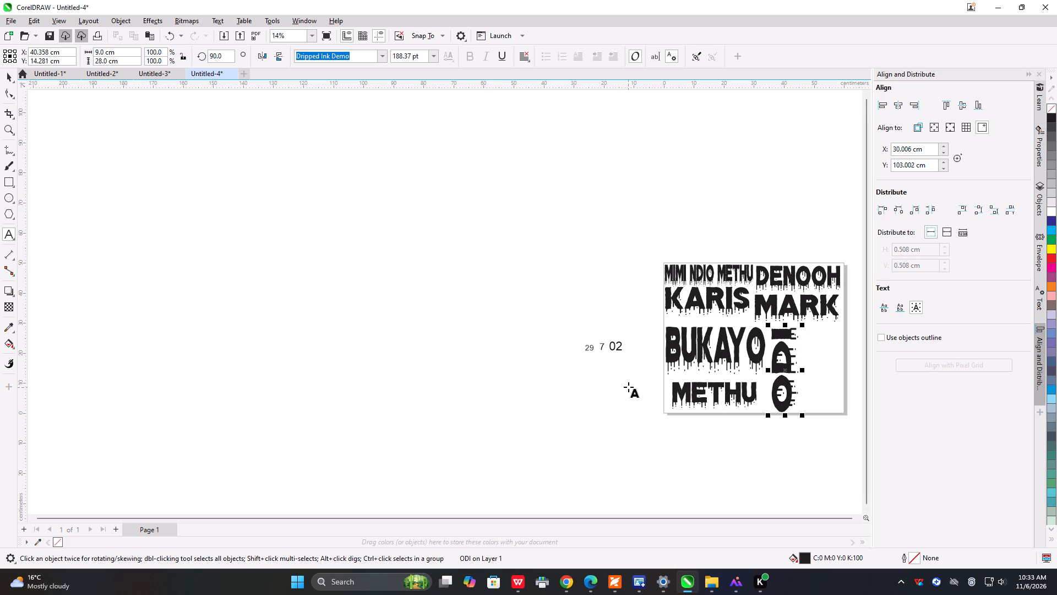
pyautogui.click(783, 372)
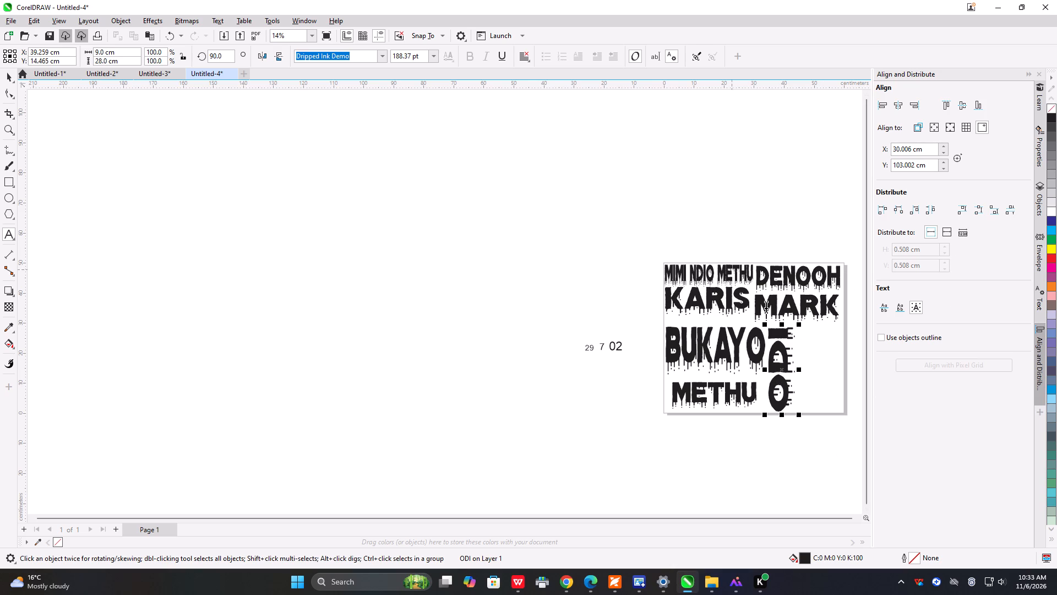
# Select the number 7 among the loose Arial numbers beside the page.
pyautogui.click(805, 371)
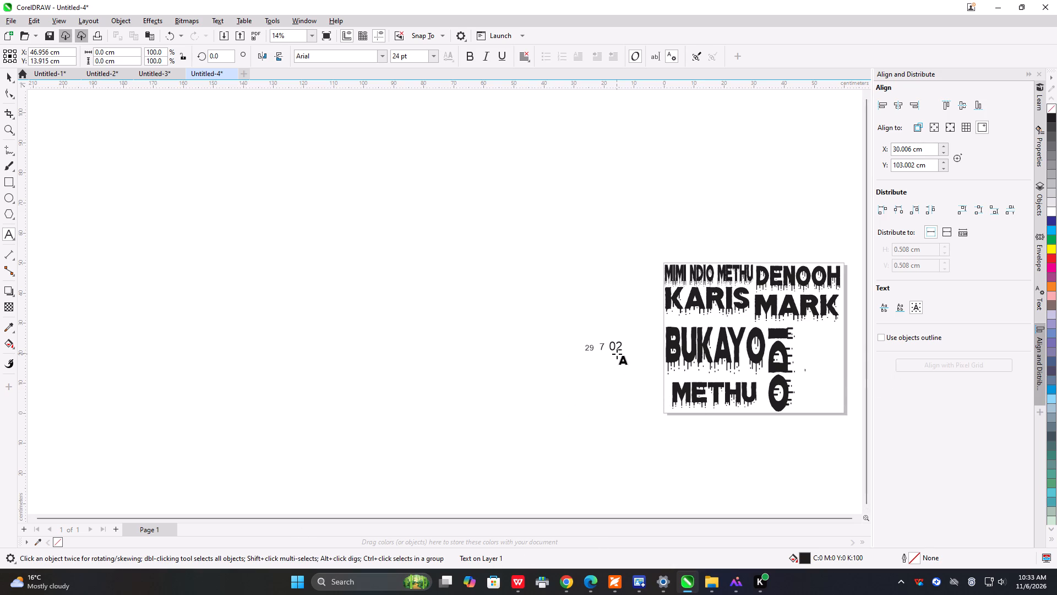
pyautogui.click(588, 348)
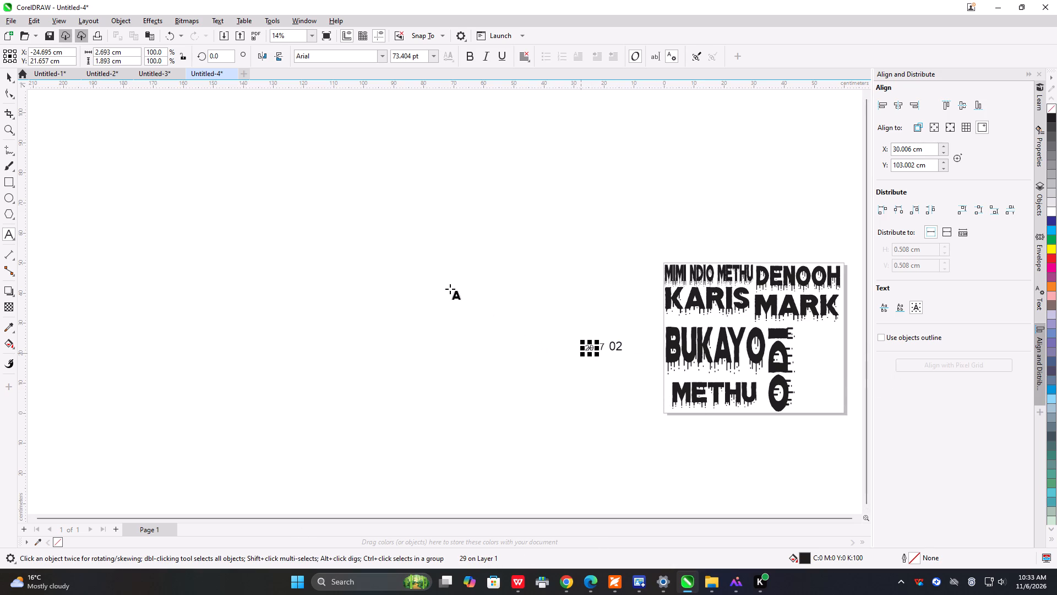
pyautogui.click(13, 80)
pyautogui.click(603, 347)
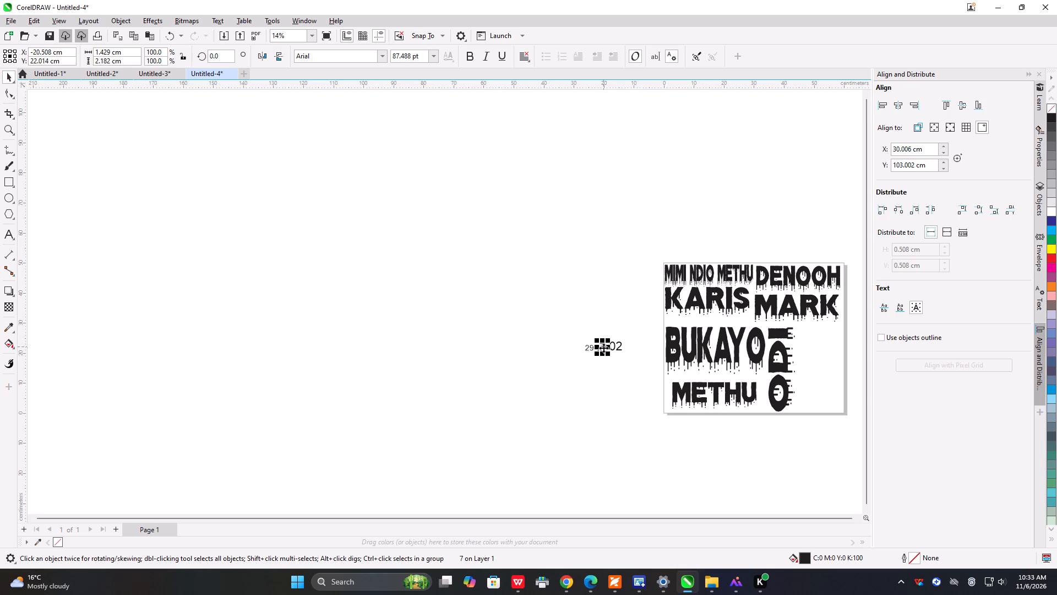
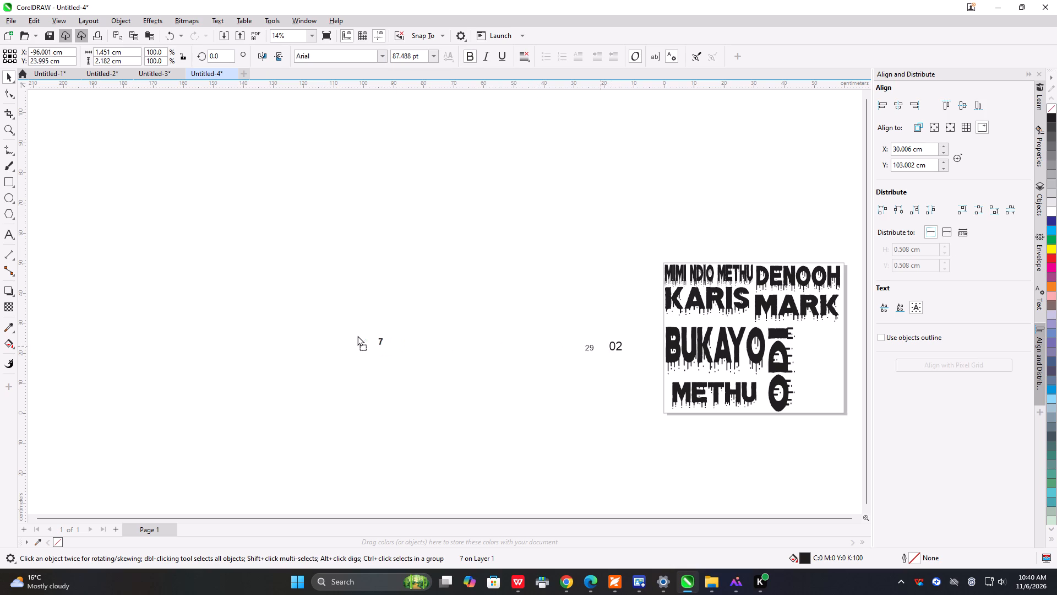
# Shift the loose number 7 slightly farther from the page and enlarge it proportionally to about 19.5 by 29.3 cm.
pyautogui.moveTo(357, 336); pyautogui.dragTo(354, 333)
pyautogui.moveTo(358, 324); pyautogui.dragTo(470, 243)
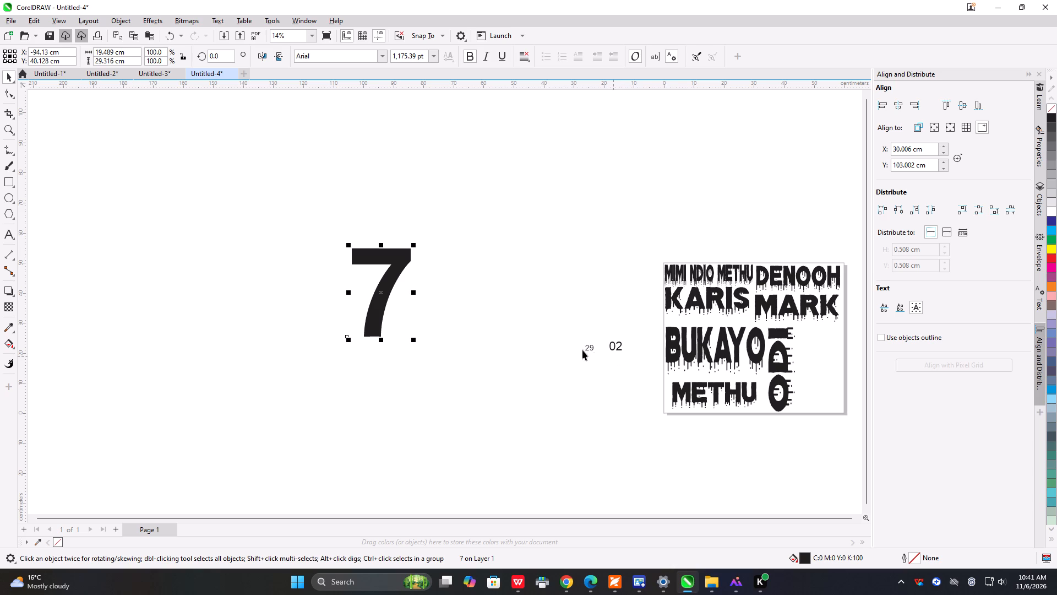
pyautogui.click(805, 396)
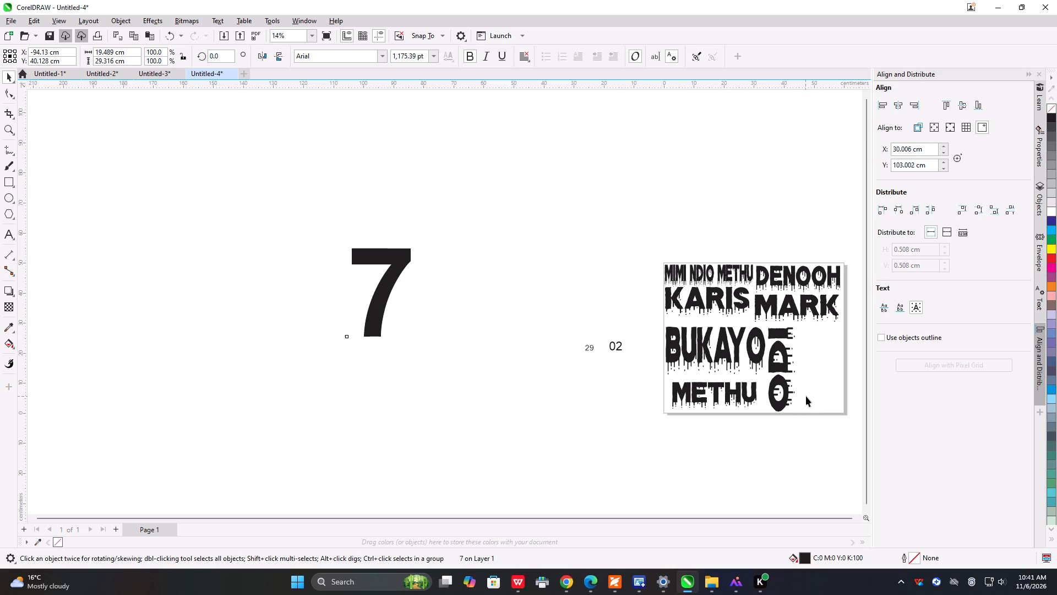
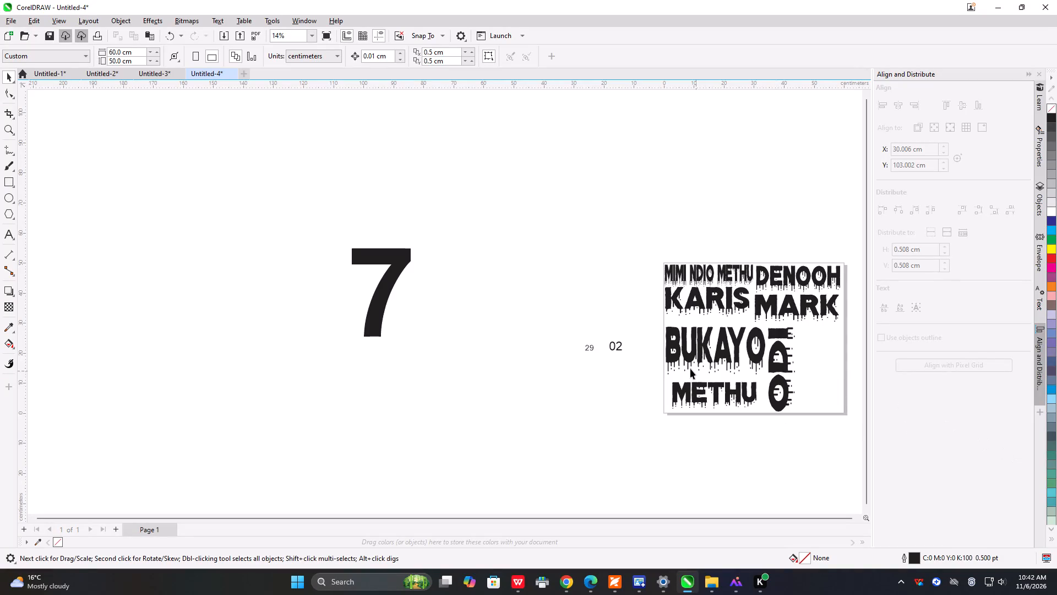
# Select the small loose number 29 next to the 02 outside the page.
pyautogui.click(592, 351)
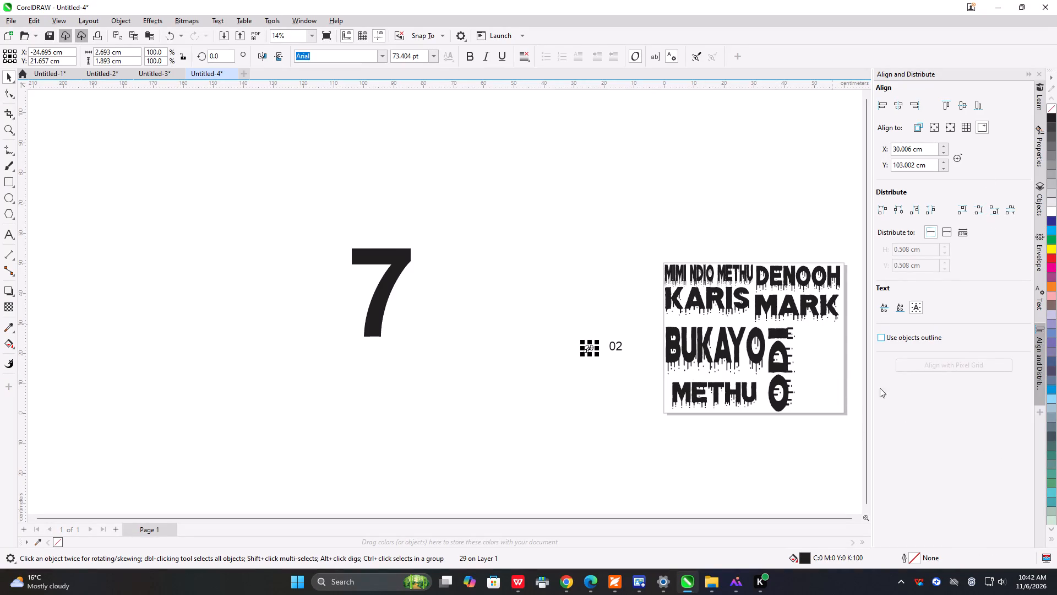
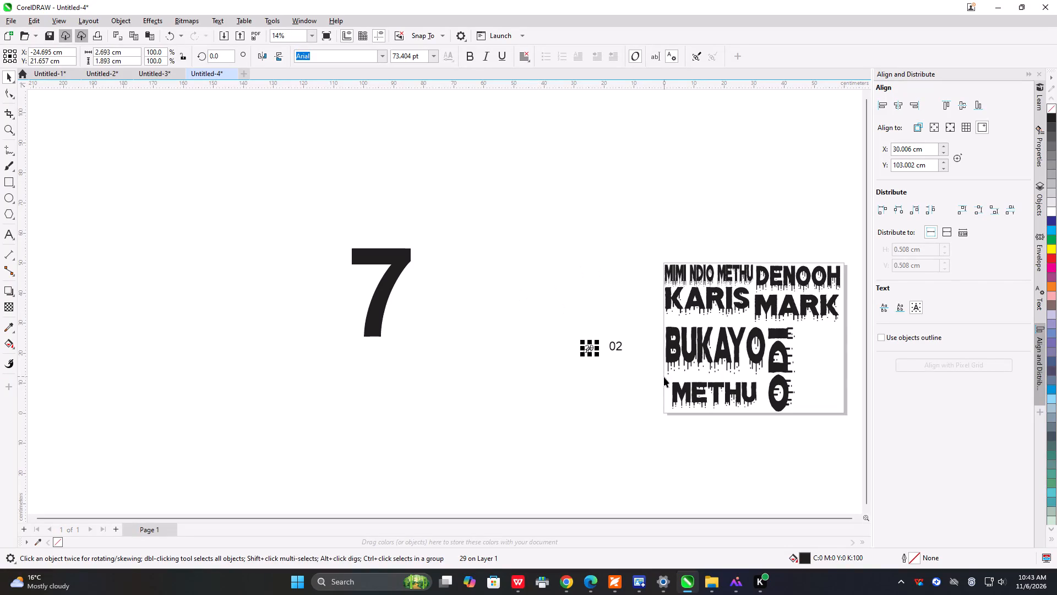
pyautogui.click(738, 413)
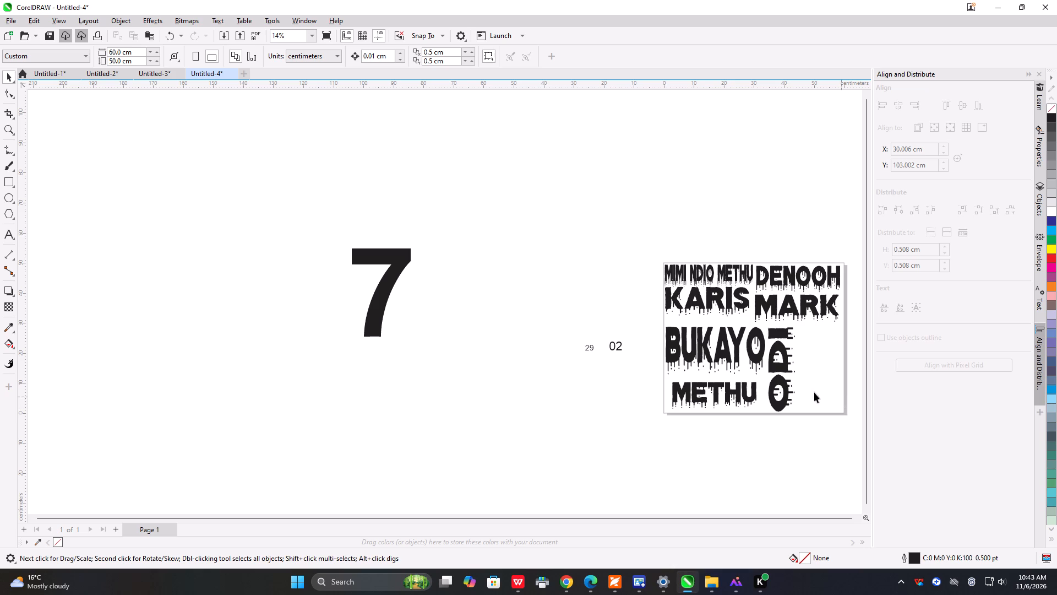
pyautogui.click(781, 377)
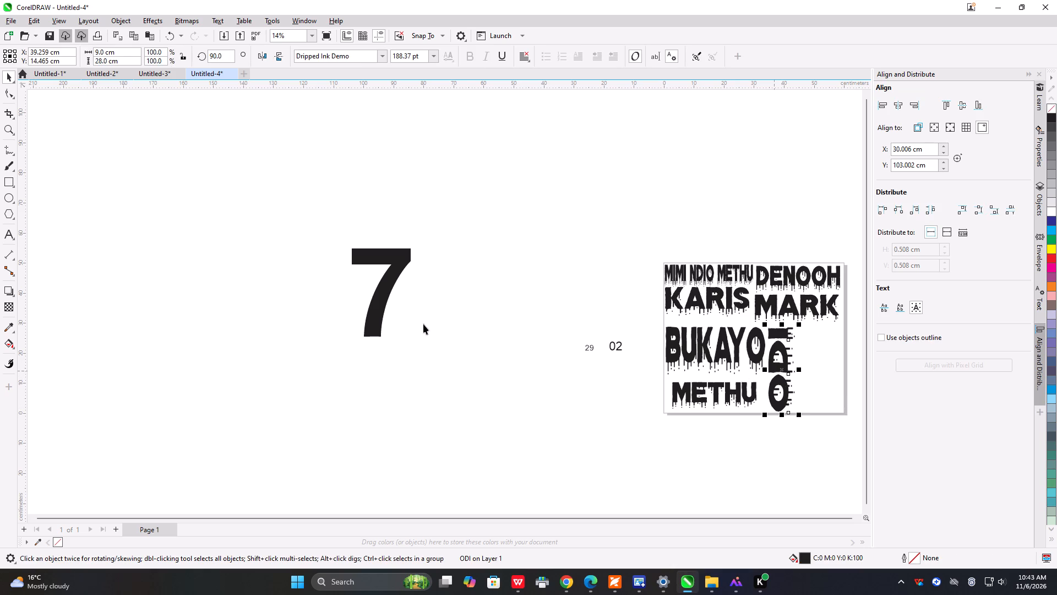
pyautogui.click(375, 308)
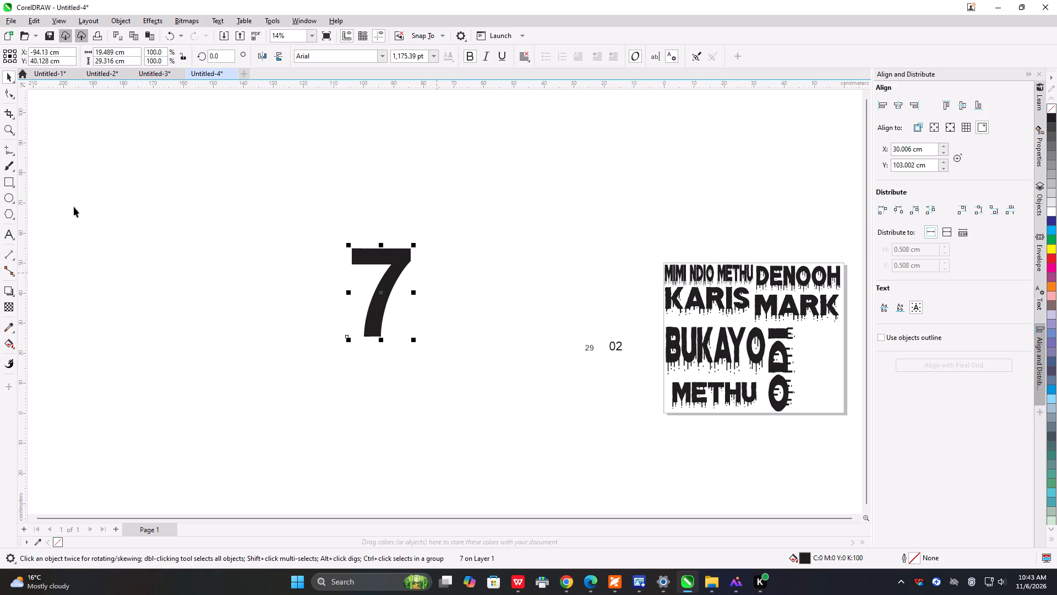
# Enlarge the loose number 29 to about 13.8 by 9.7 cm and place it between the 7 and the 02.
pyautogui.click(591, 345)
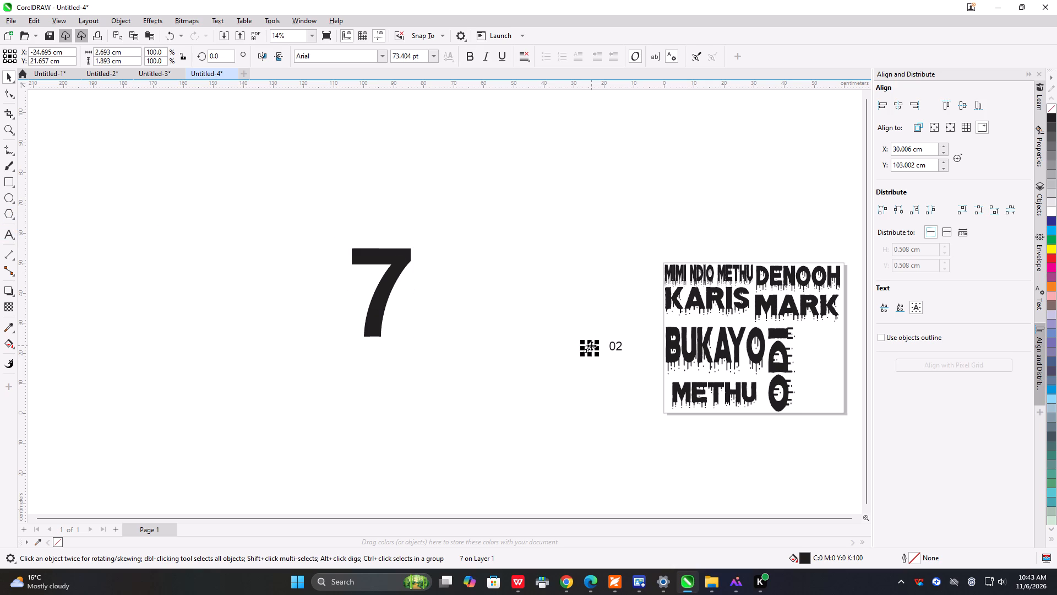
pyautogui.moveTo(597, 339); pyautogui.dragTo(630, 289)
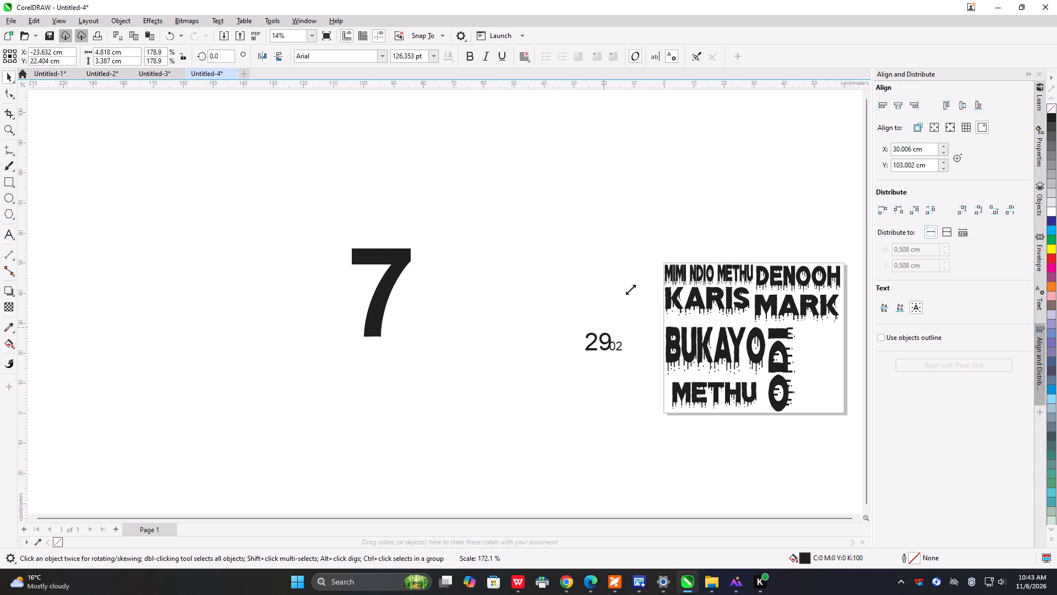
pyautogui.moveTo(630, 289); pyautogui.dragTo(631, 288)
pyautogui.click(631, 288)
pyautogui.click(596, 338)
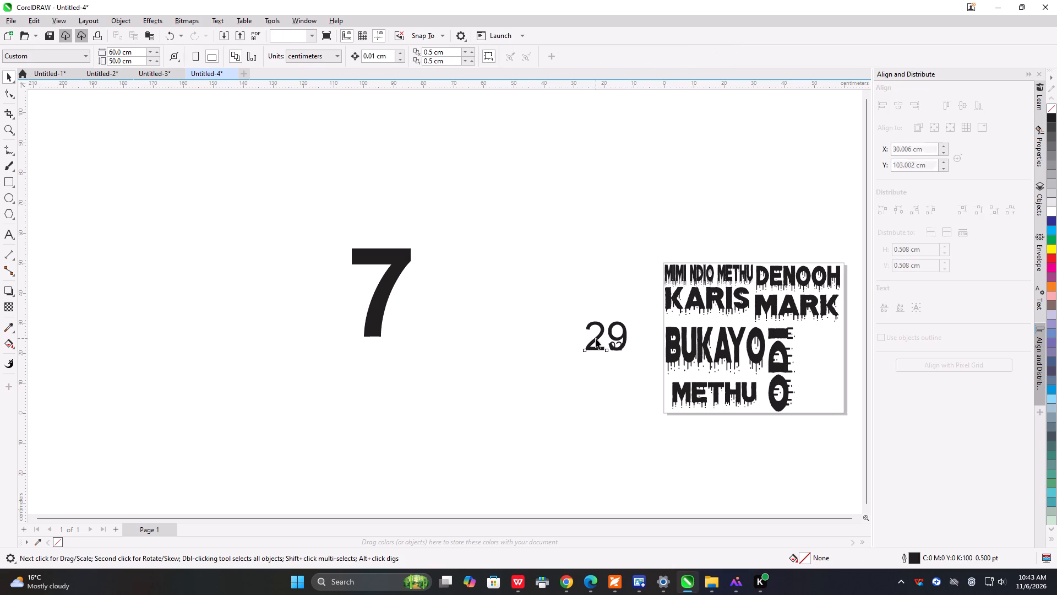
pyautogui.moveTo(596, 338); pyautogui.dragTo(513, 355)
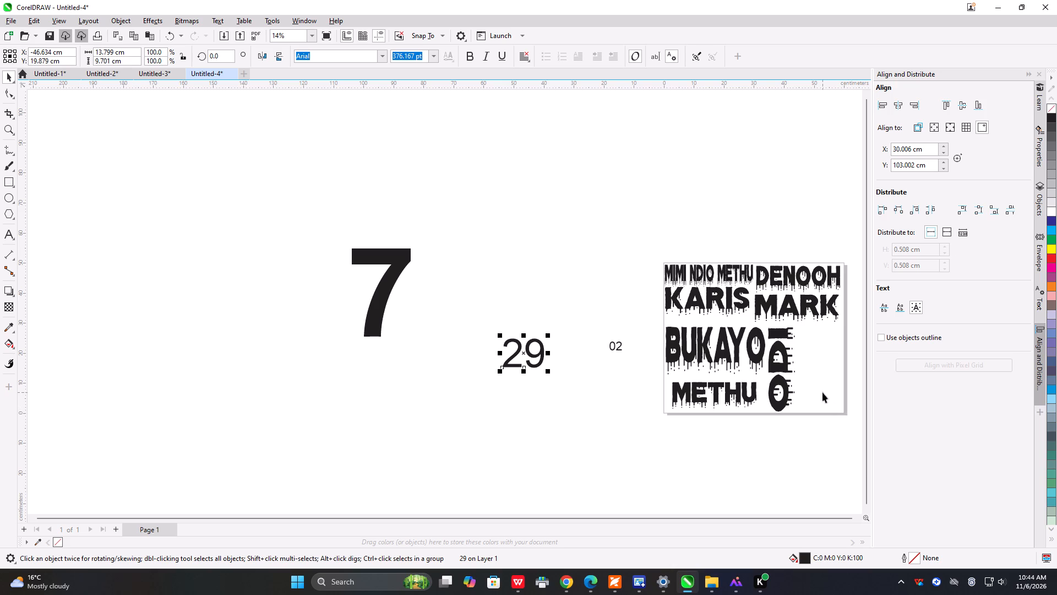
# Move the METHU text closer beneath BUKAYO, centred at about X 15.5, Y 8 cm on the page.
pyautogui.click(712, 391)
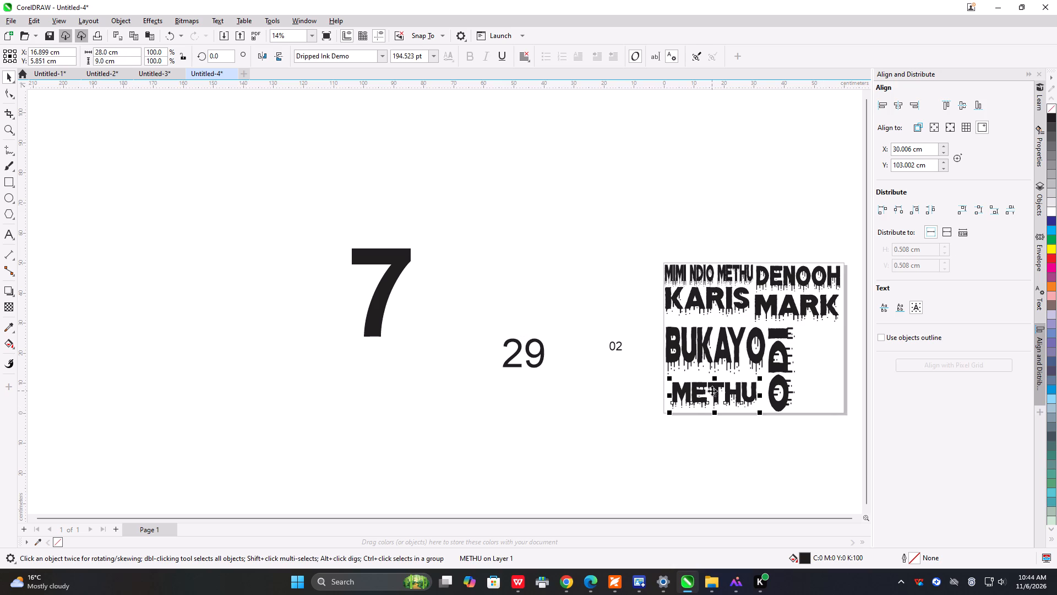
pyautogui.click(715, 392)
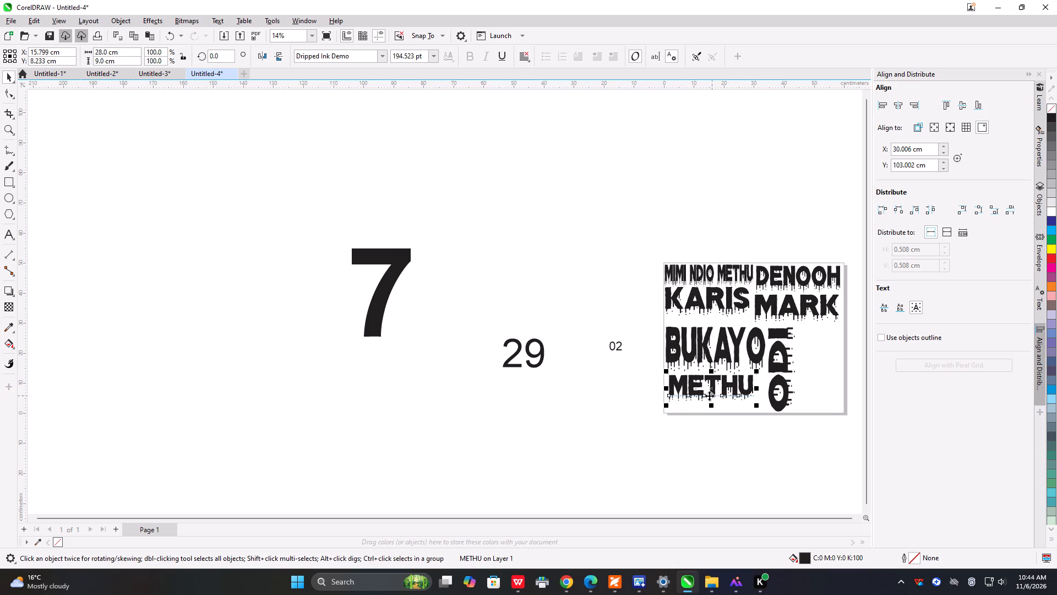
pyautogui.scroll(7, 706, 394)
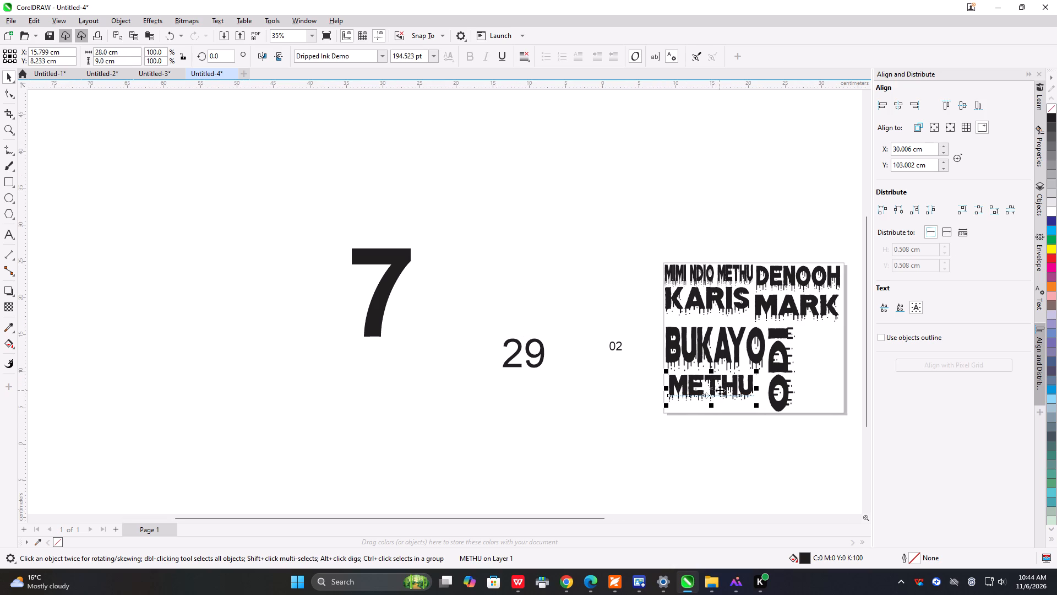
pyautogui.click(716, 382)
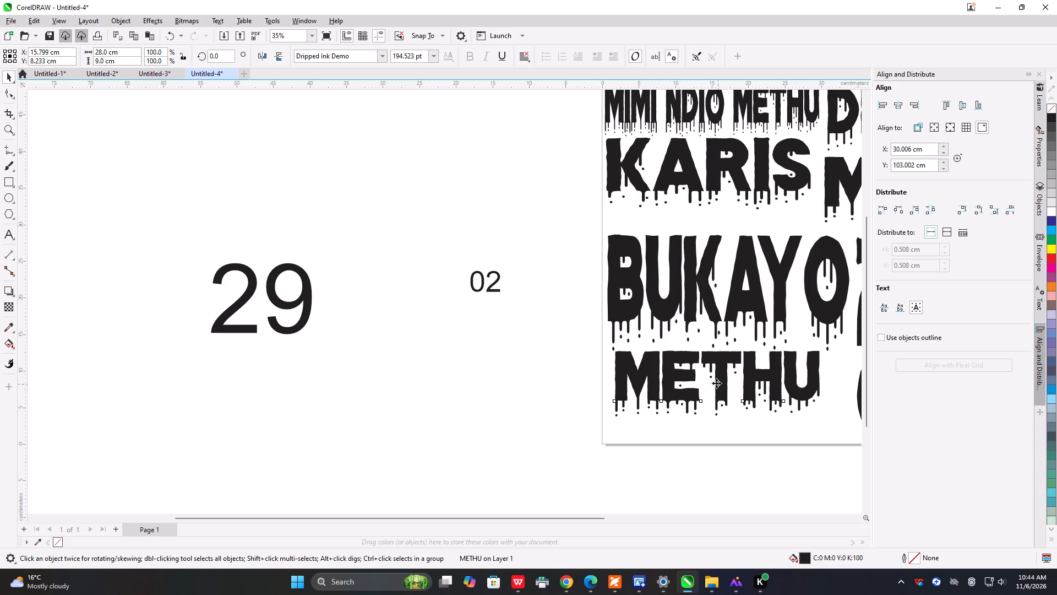
# Resize the BUKAYO text to 28 cm wide and 8 cm high.
pyautogui.click(698, 288)
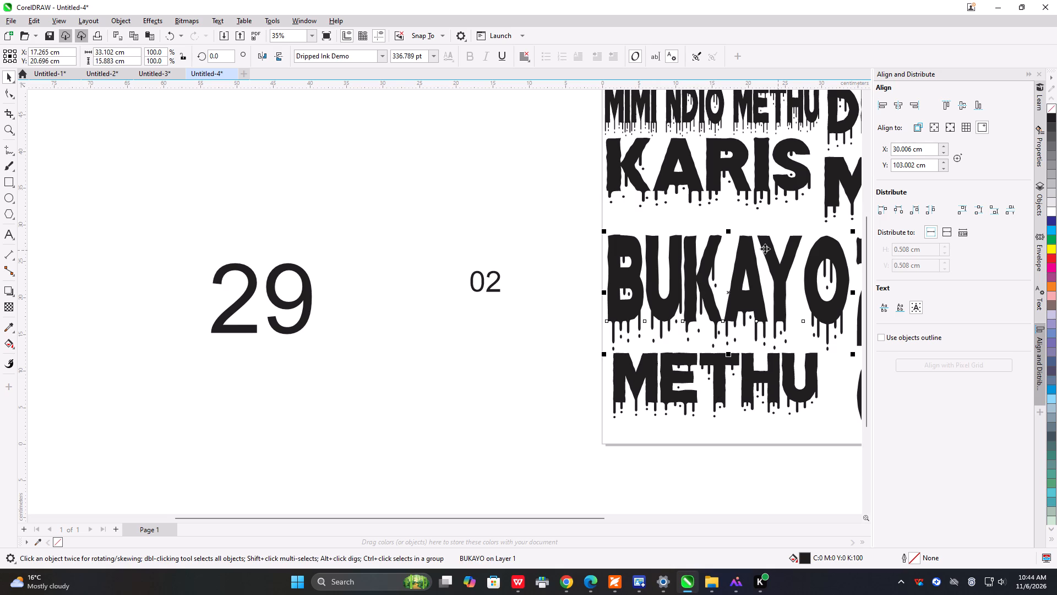
pyautogui.scroll(-4, 793, 333)
pyautogui.scroll(-2, 613, 321)
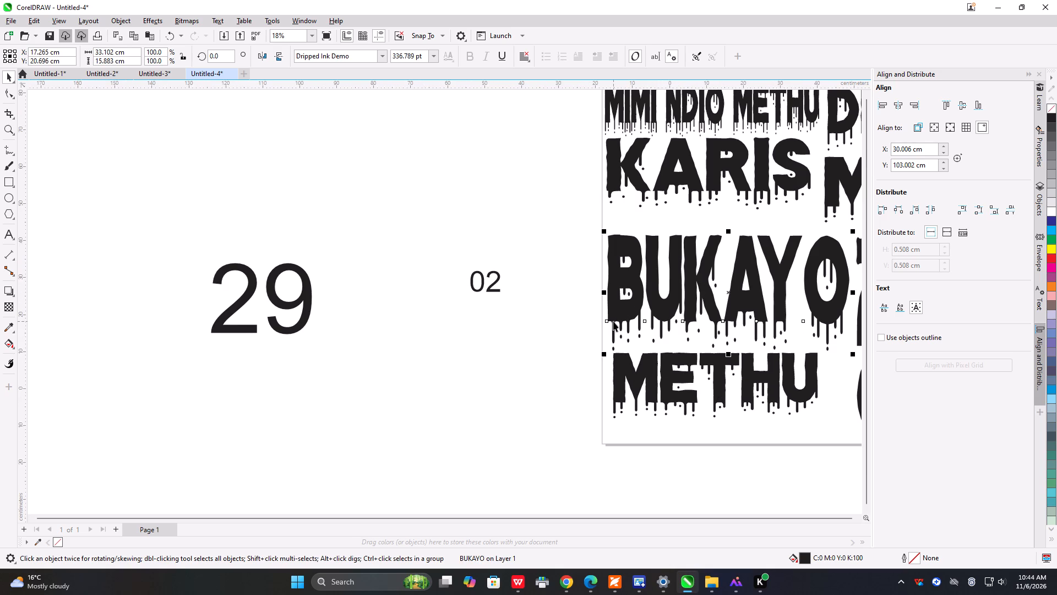
pyautogui.scroll(-1, 613, 321)
pyautogui.scroll(-7, 749, 350)
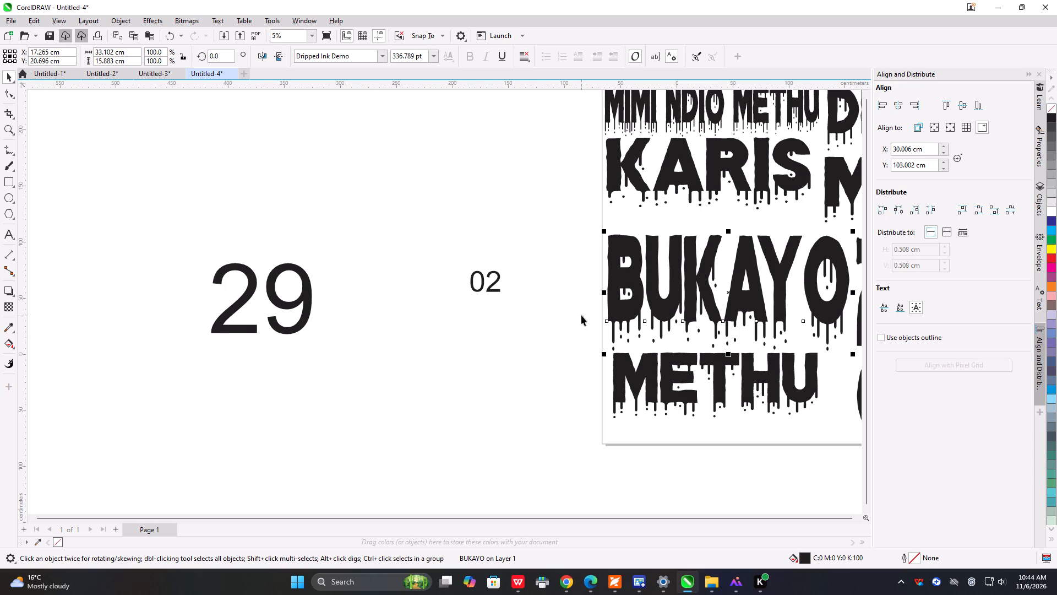
pyautogui.click(292, 311)
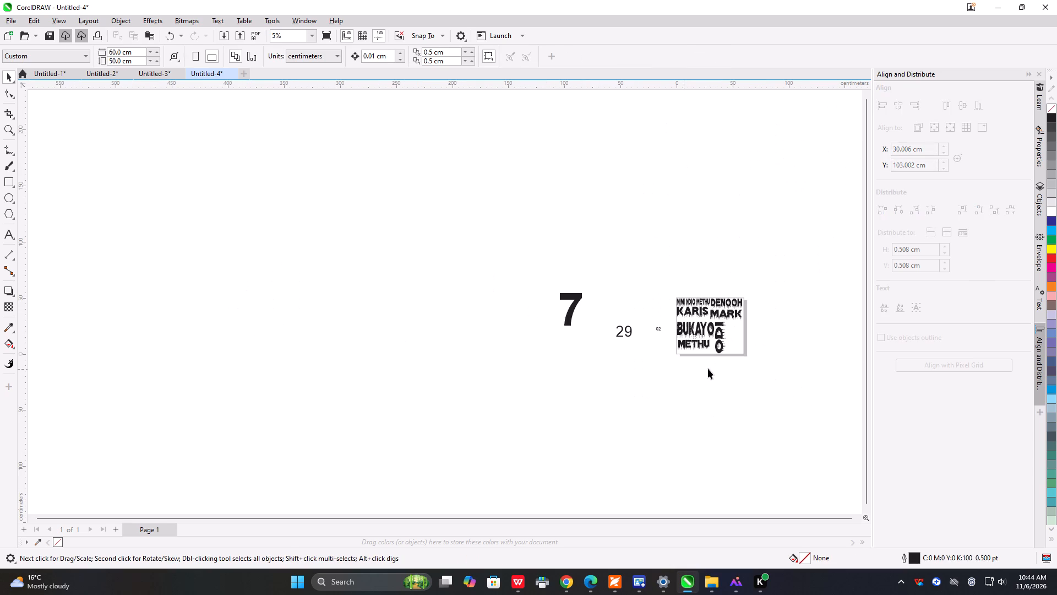
pyautogui.click(624, 329)
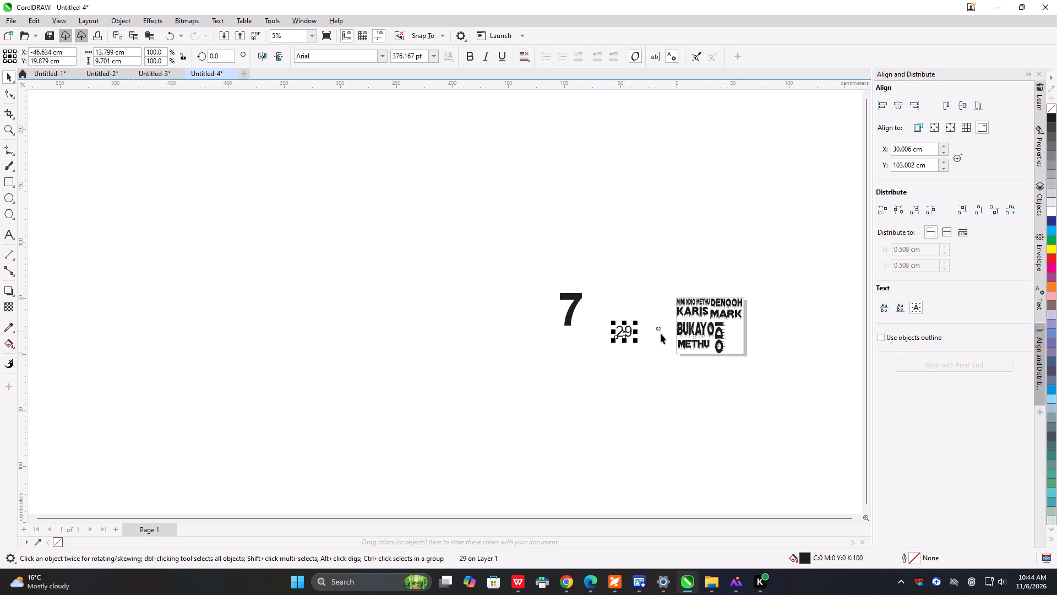
pyautogui.click(695, 332)
pyautogui.scroll(2, 695, 332)
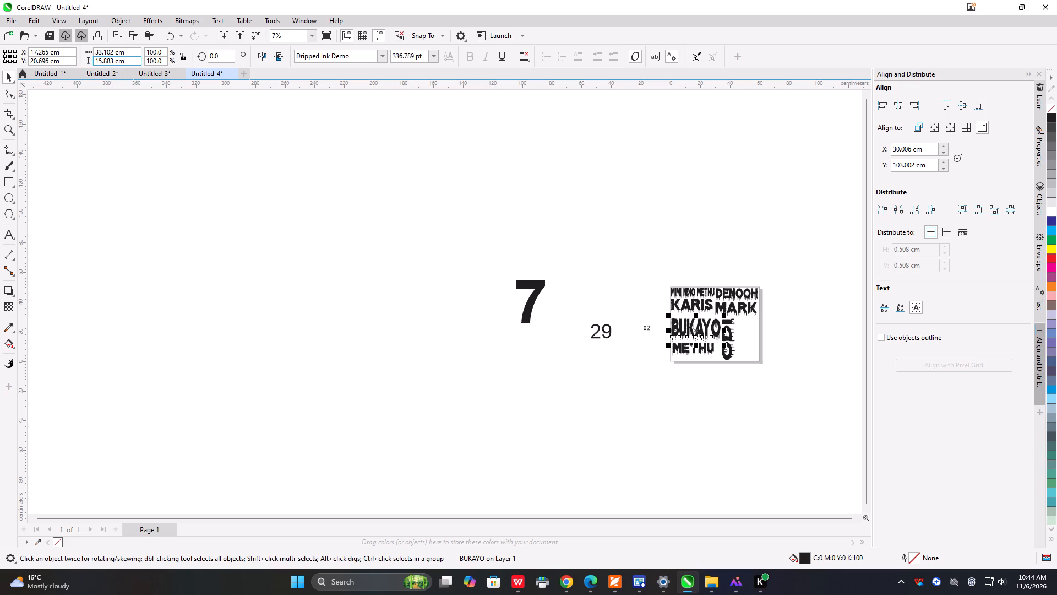
pyautogui.moveTo(129, 53); pyautogui.dragTo(9, 56)
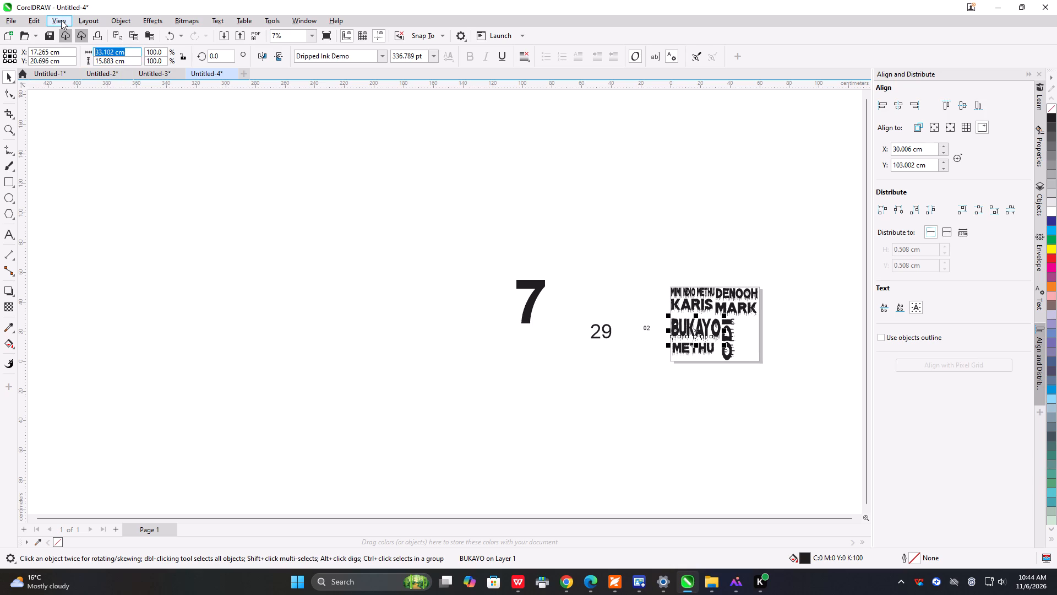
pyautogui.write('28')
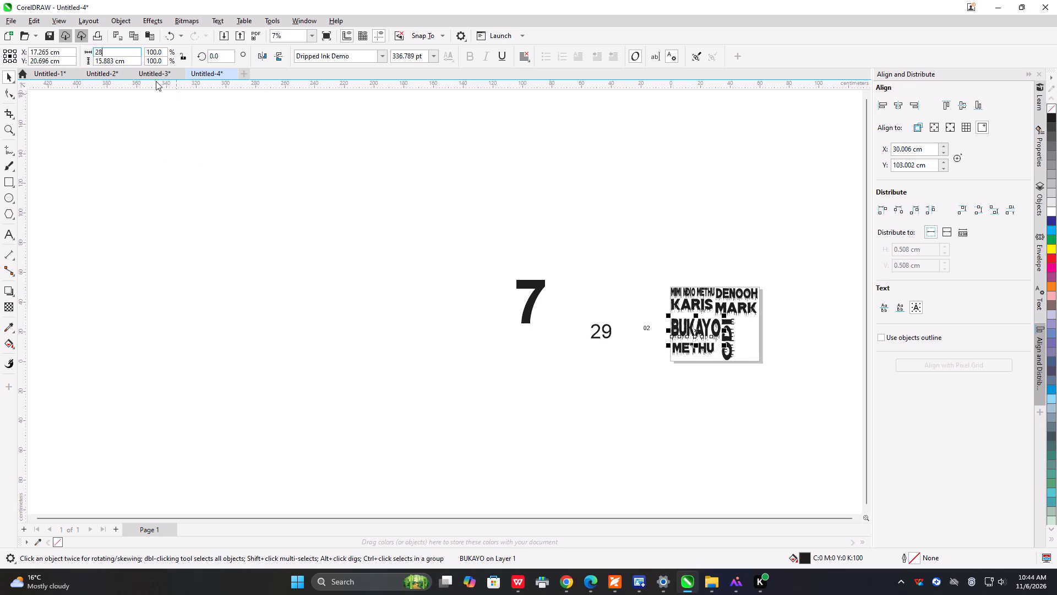
pyautogui.moveTo(125, 61); pyautogui.dragTo(69, 65)
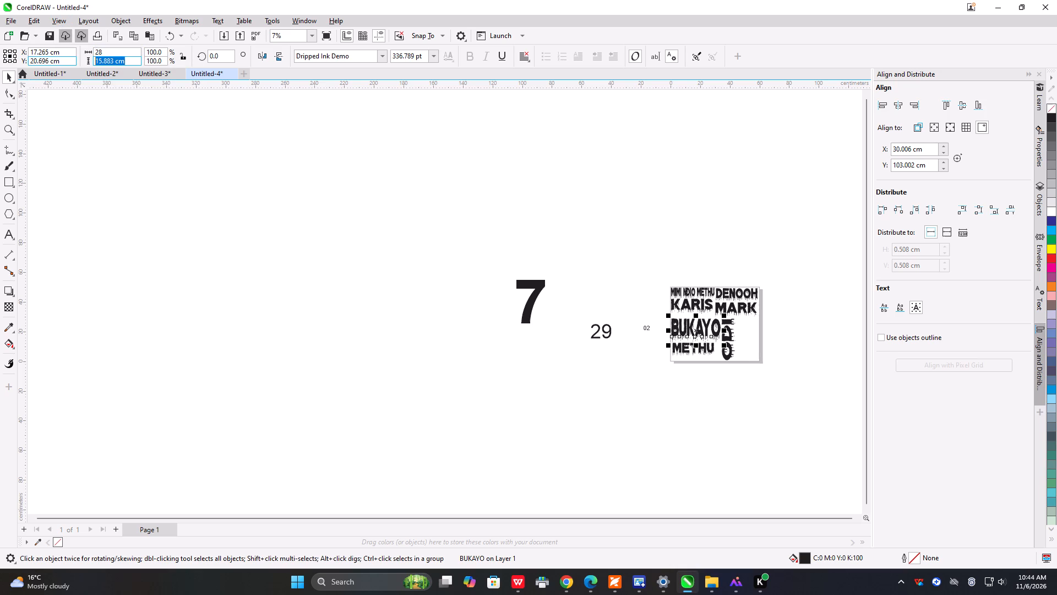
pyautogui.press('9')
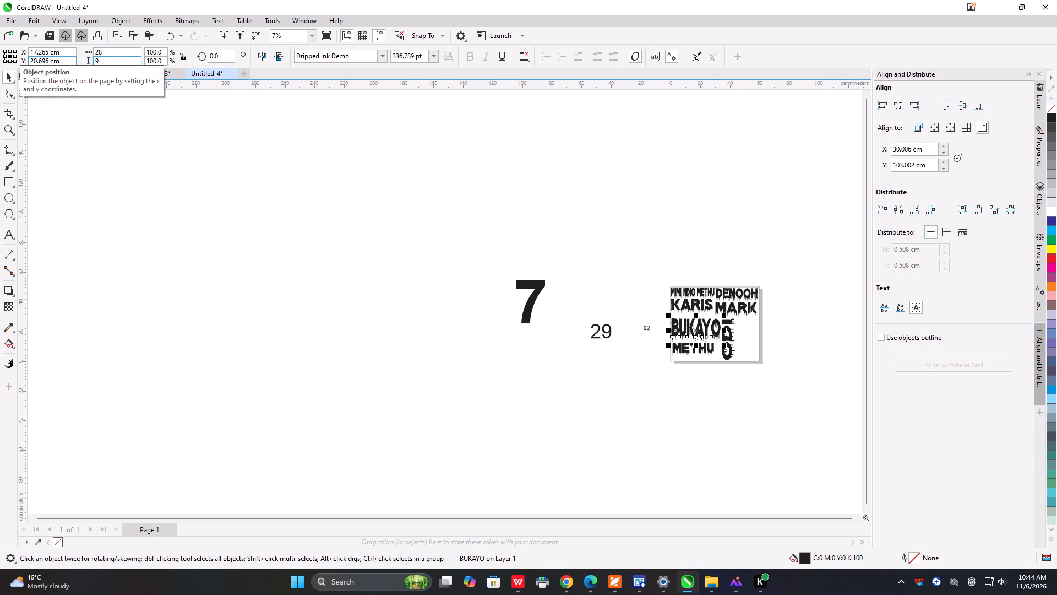
pyautogui.press('BackSpace')
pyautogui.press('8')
pyautogui.press('Return')
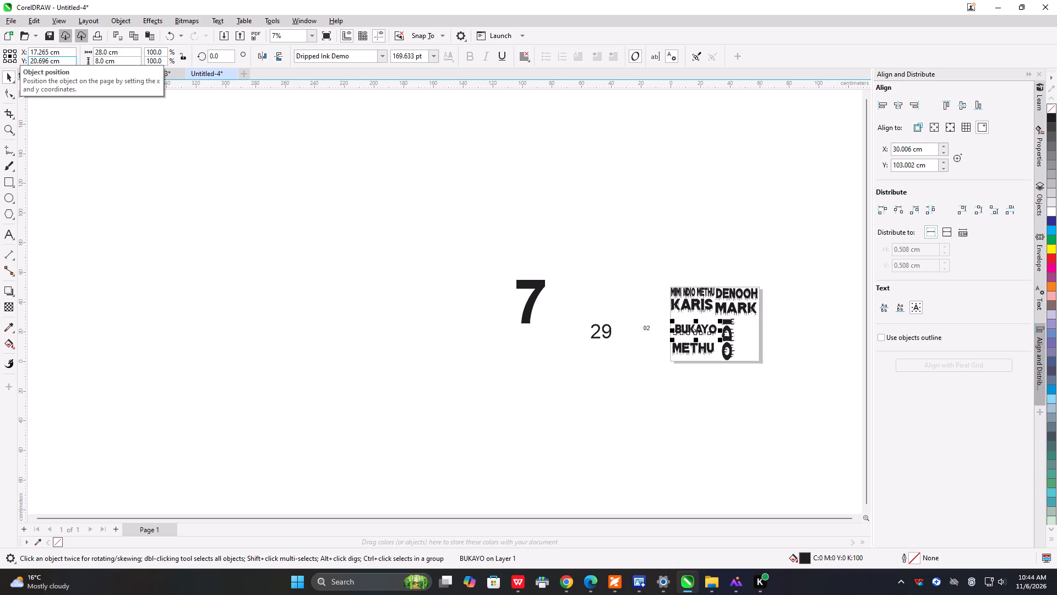
# Move the resized BUKAYO text up on the page so it sits directly beneath KARIS.
pyautogui.scroll(5, 708, 327)
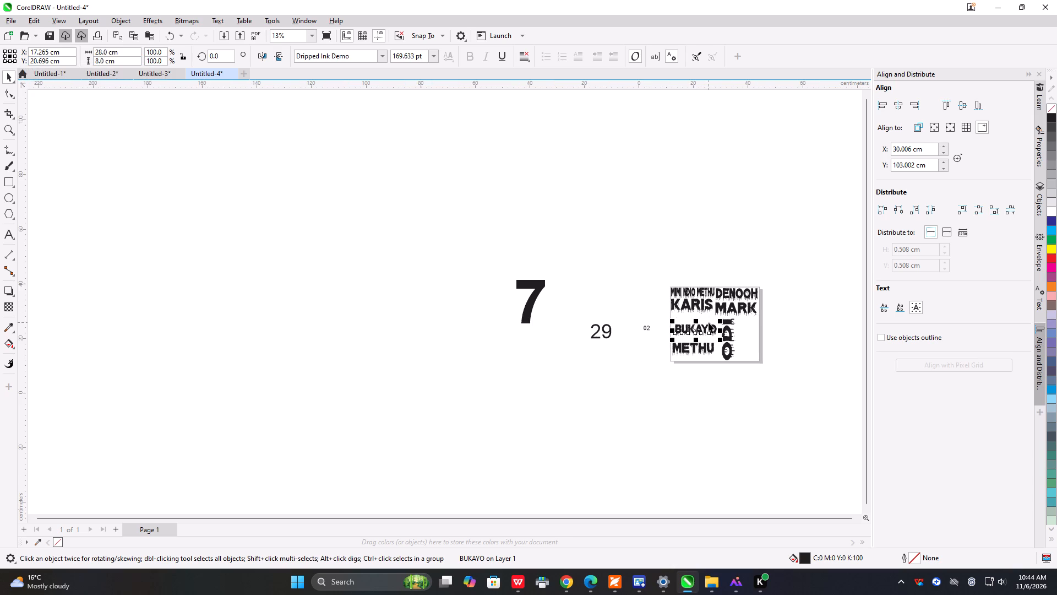
pyautogui.moveTo(691, 332); pyautogui.dragTo(691, 326)
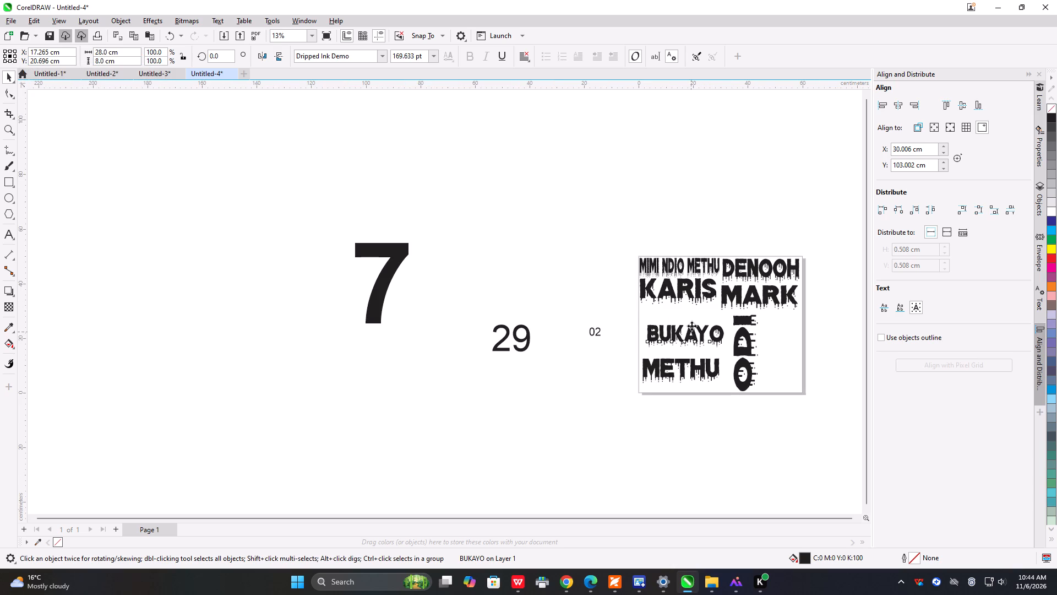
pyautogui.moveTo(691, 326); pyautogui.dragTo(687, 315)
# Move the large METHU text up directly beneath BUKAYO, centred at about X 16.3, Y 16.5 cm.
pyautogui.click(689, 370)
pyautogui.click(683, 371)
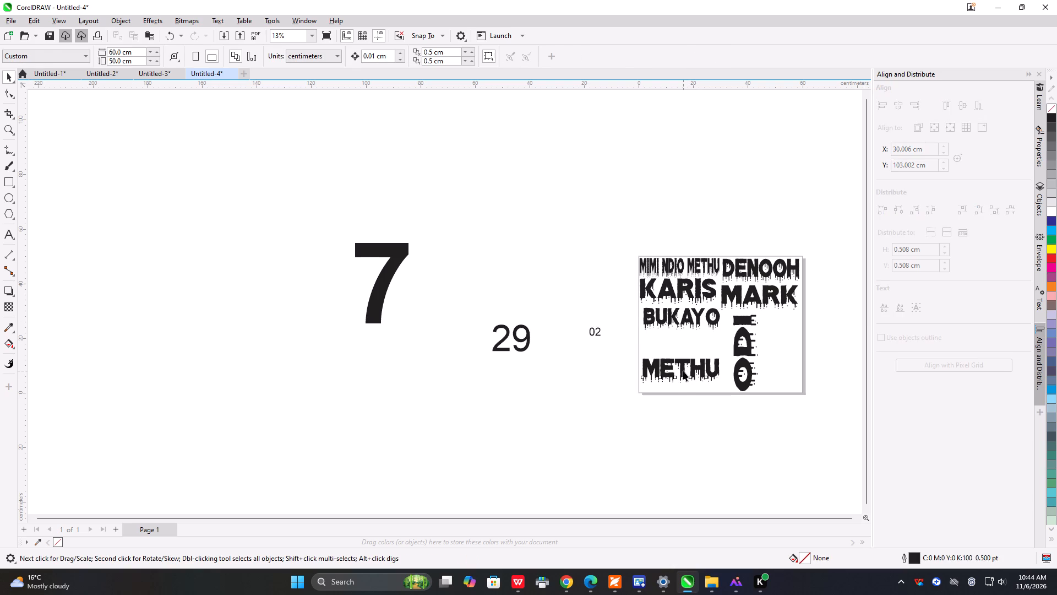
pyautogui.moveTo(682, 371); pyautogui.dragTo(685, 346)
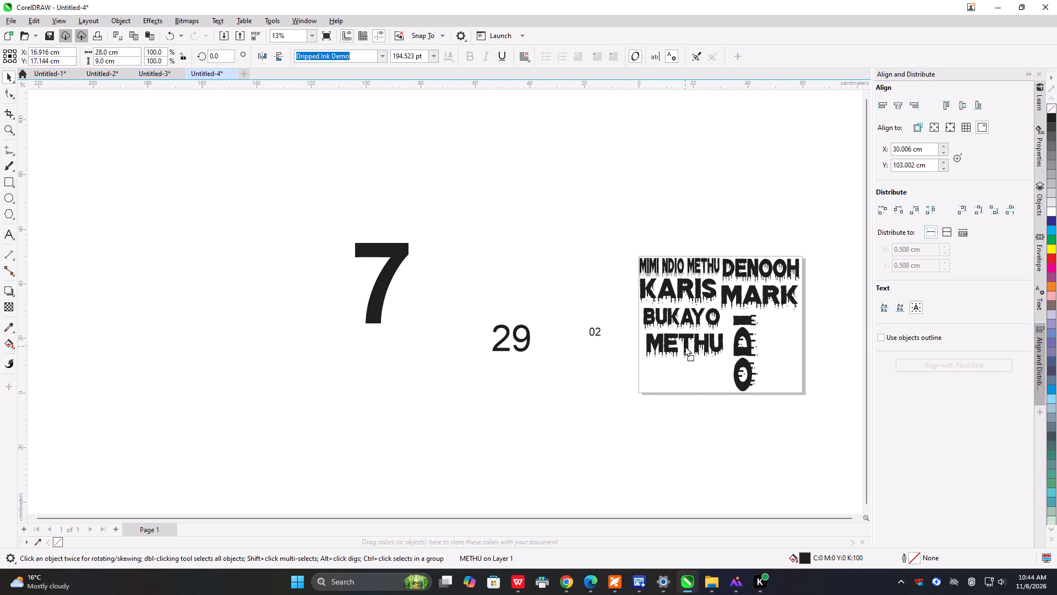
pyautogui.moveTo(685, 346); pyautogui.dragTo(683, 348)
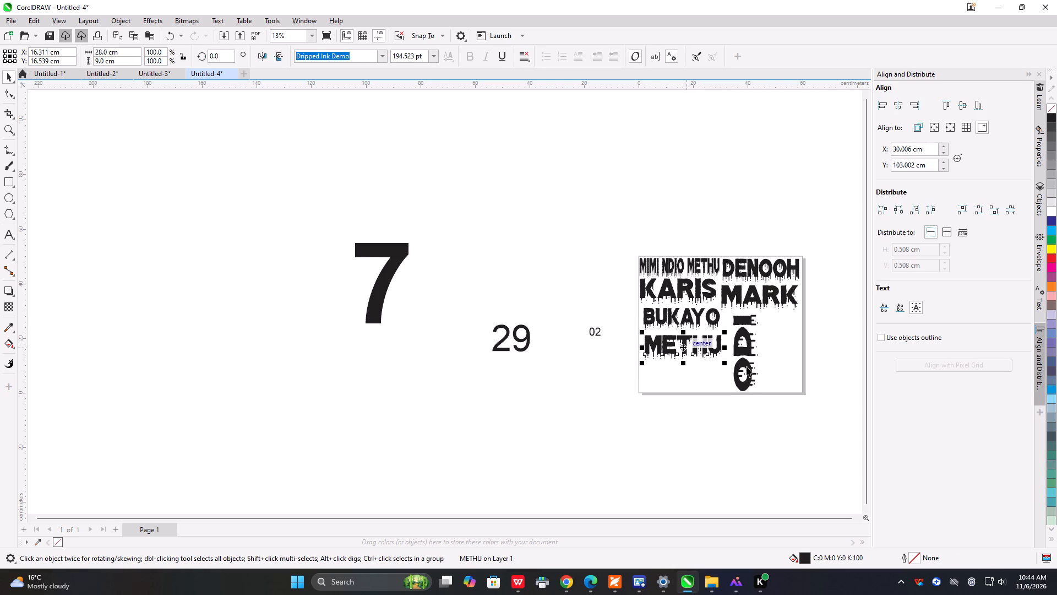
# Set the ODI text's rotation to 0 degrees and place it beneath METHU, centred at about X 16.1, Y 6.5 cm.
pyautogui.click(751, 384)
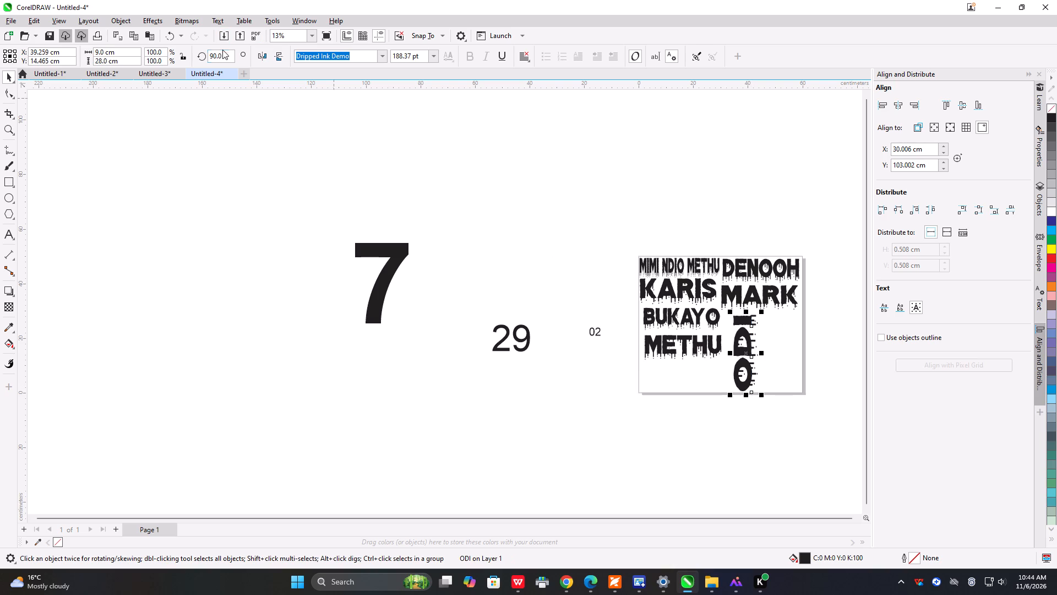
pyautogui.moveTo(225, 59); pyautogui.dragTo(151, 67)
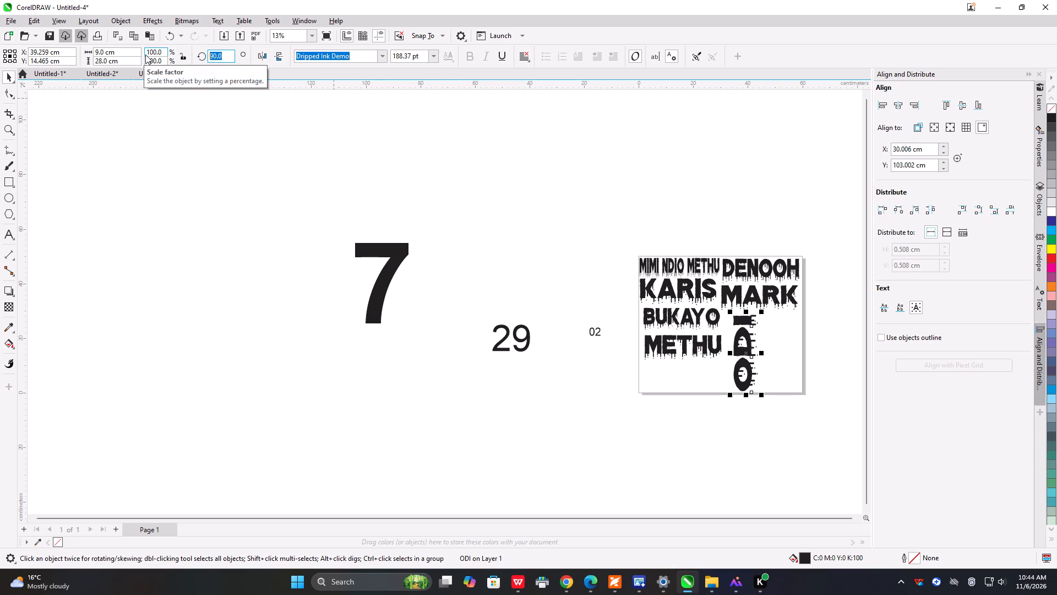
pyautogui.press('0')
pyautogui.press('Return')
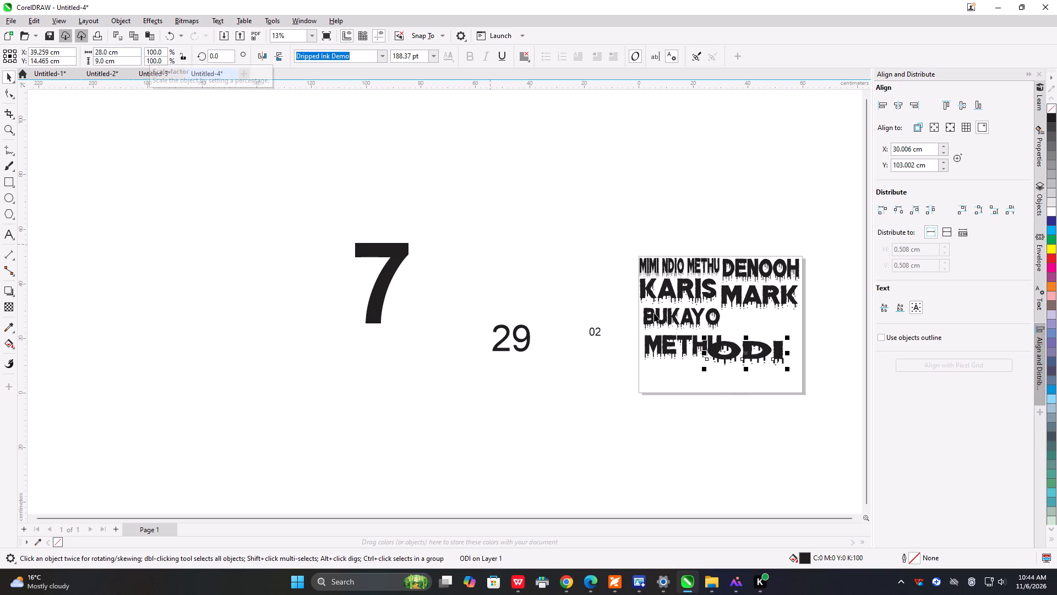
pyautogui.moveTo(748, 355); pyautogui.dragTo(688, 386)
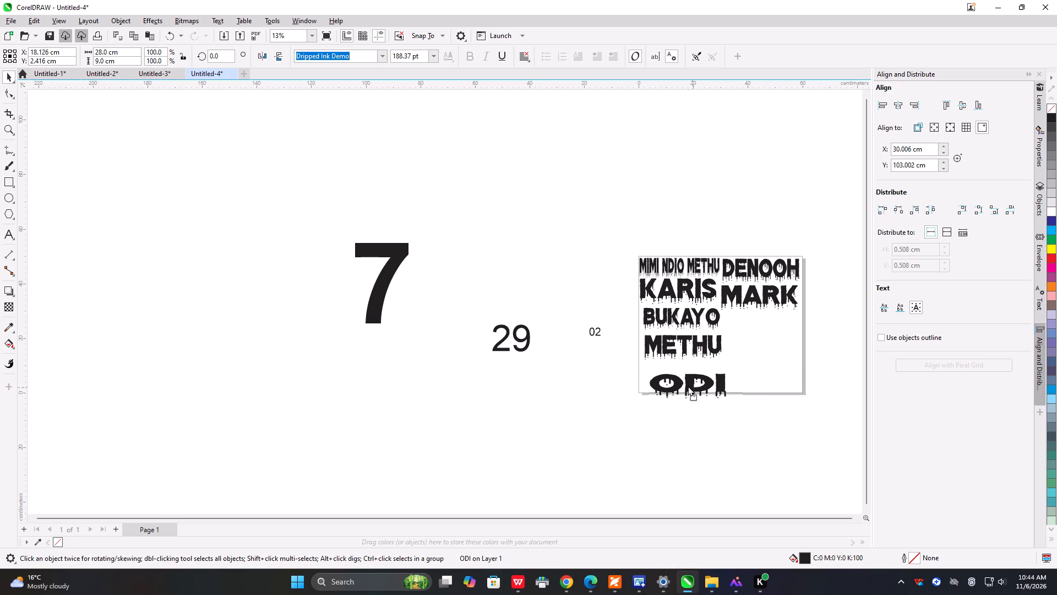
pyautogui.moveTo(688, 386); pyautogui.dragTo(682, 375)
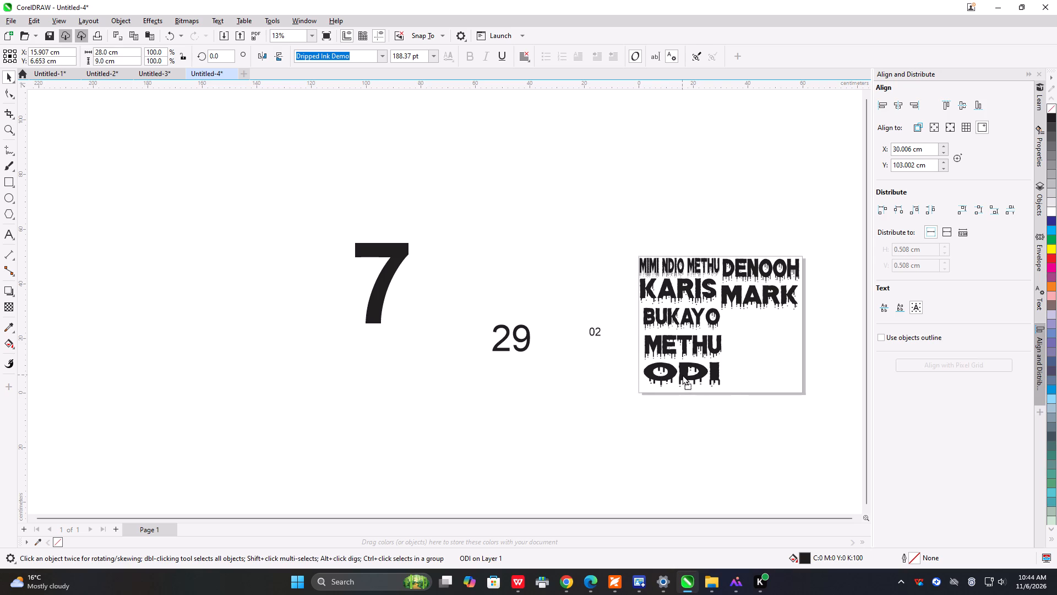
pyautogui.moveTo(682, 375); pyautogui.dragTo(683, 375)
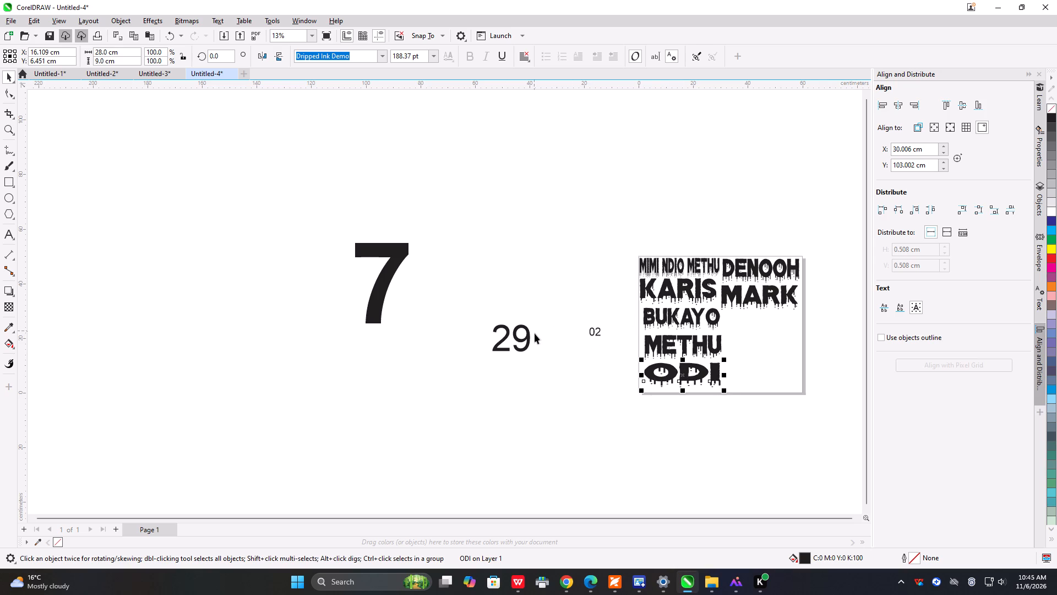
# Enlarge the number 29 to about 28.6 by 20.1 cm and place it beneath MARK, centred at about X 45, Y 18.6 cm.
pyautogui.click(504, 342)
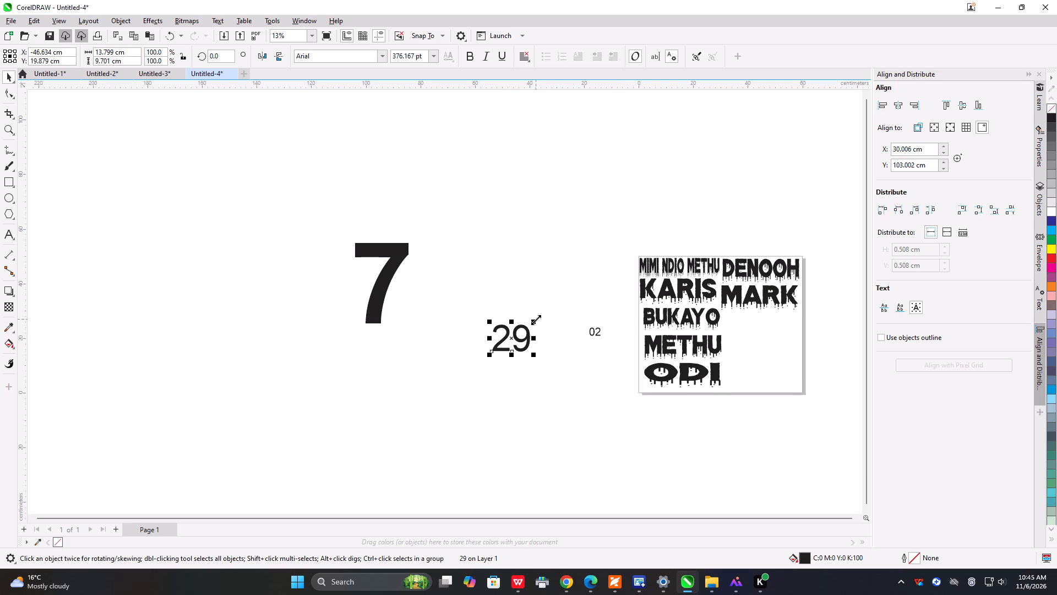
pyautogui.moveTo(536, 320); pyautogui.dragTo(593, 235)
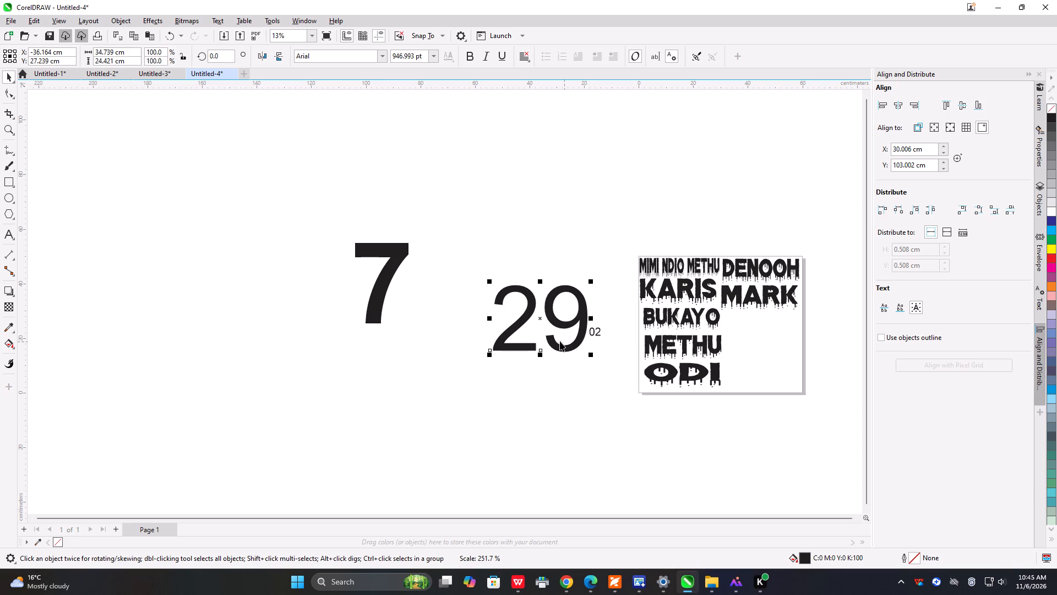
pyautogui.moveTo(544, 319); pyautogui.dragTo(747, 346)
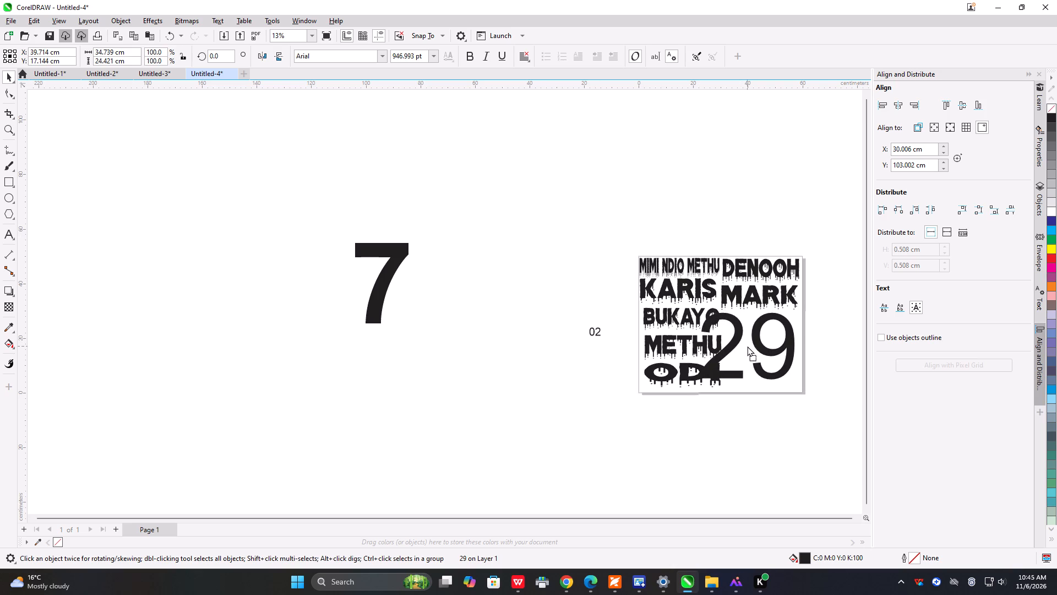
pyautogui.moveTo(747, 346); pyautogui.dragTo(762, 347)
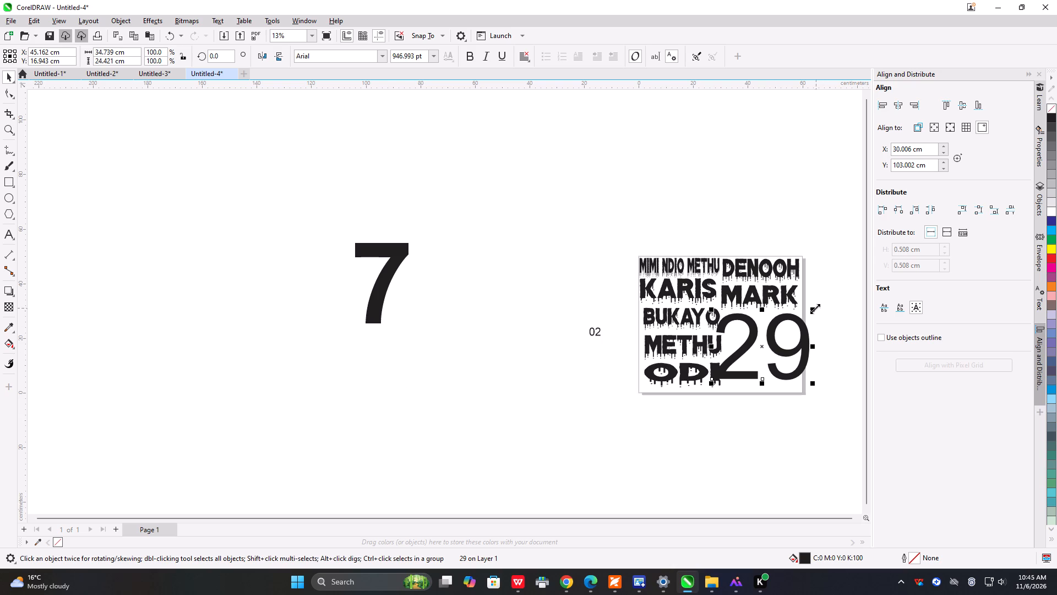
pyautogui.moveTo(815, 309); pyautogui.dragTo(815, 313)
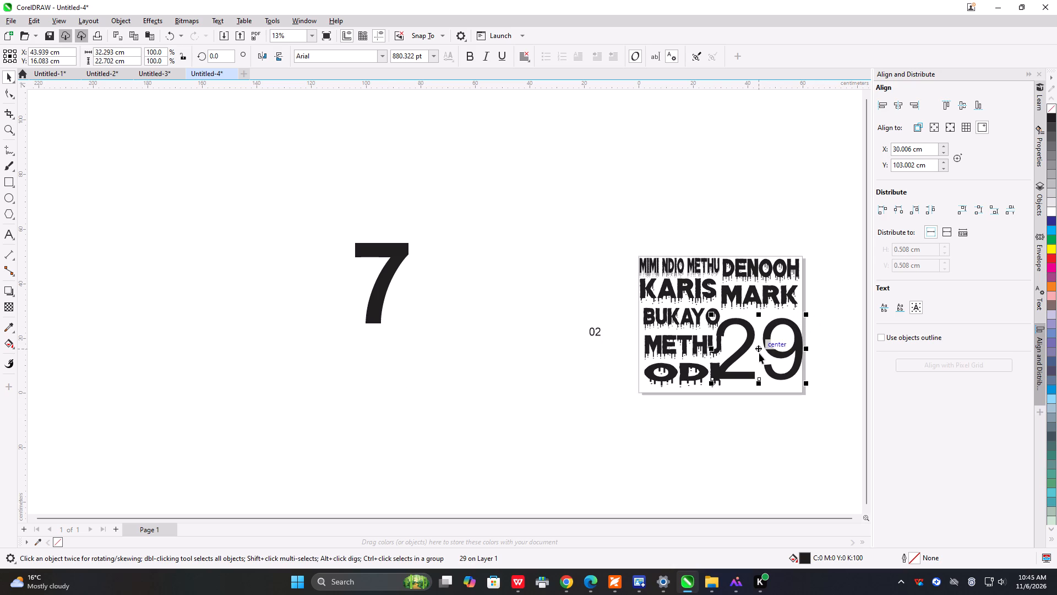
pyautogui.moveTo(807, 316); pyautogui.dragTo(802, 323)
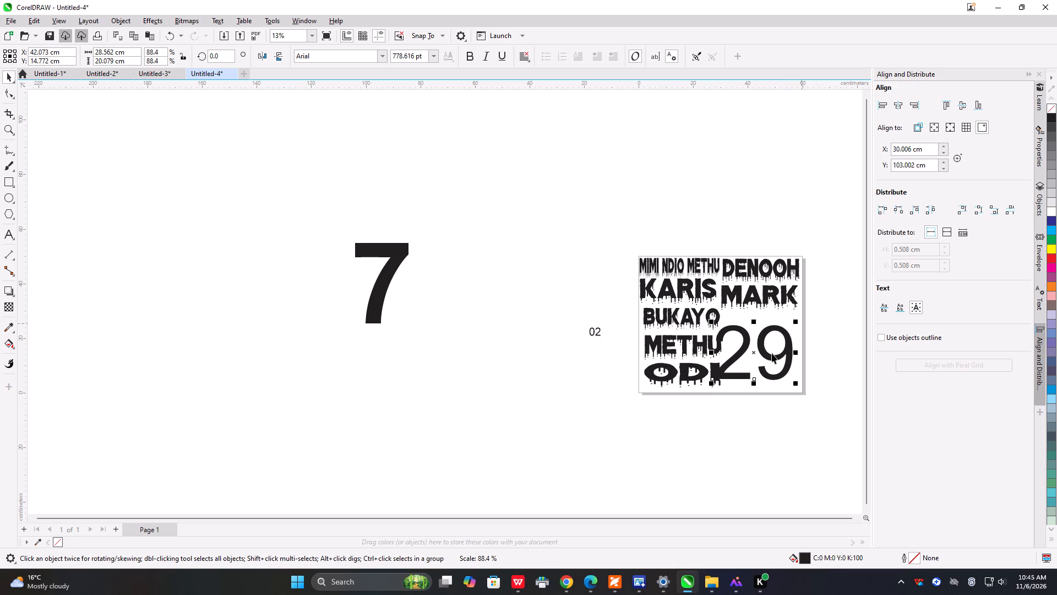
pyautogui.moveTo(755, 353); pyautogui.dragTo(762, 345)
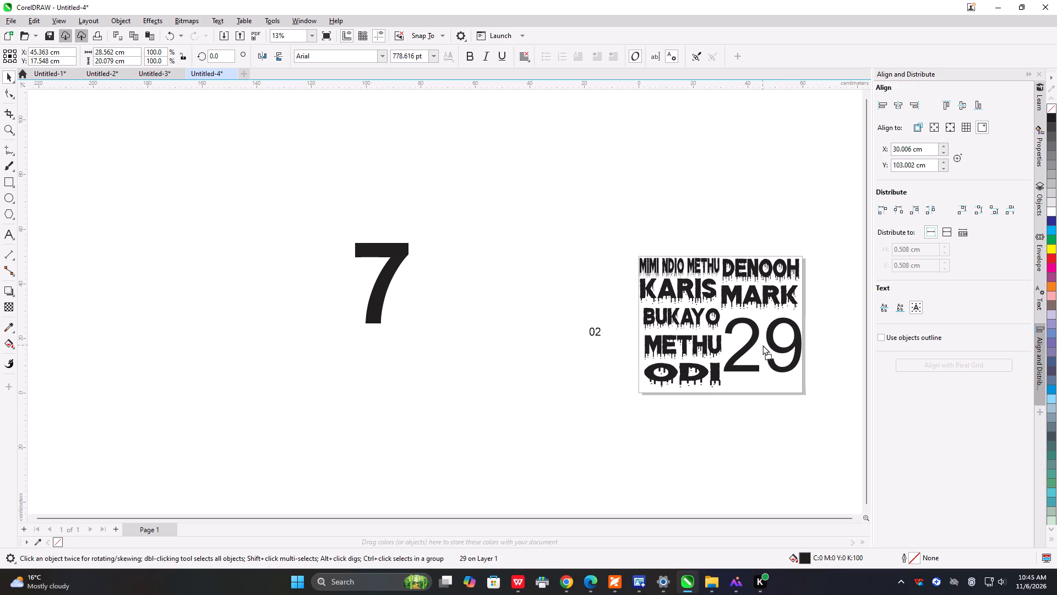
pyautogui.moveTo(762, 345); pyautogui.dragTo(761, 342)
pyautogui.click(761, 342)
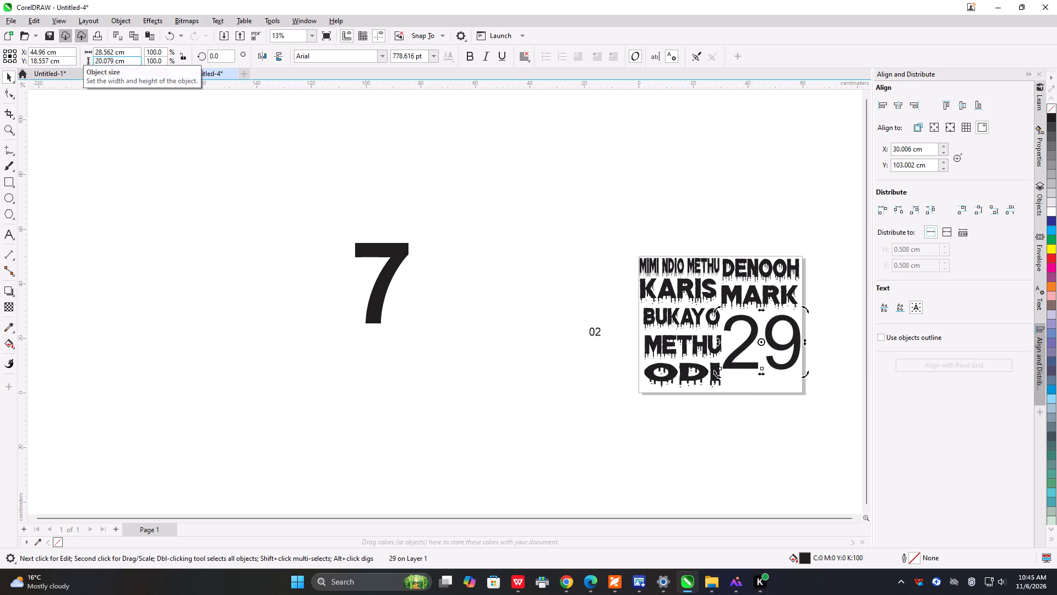
pyautogui.click(115, 172)
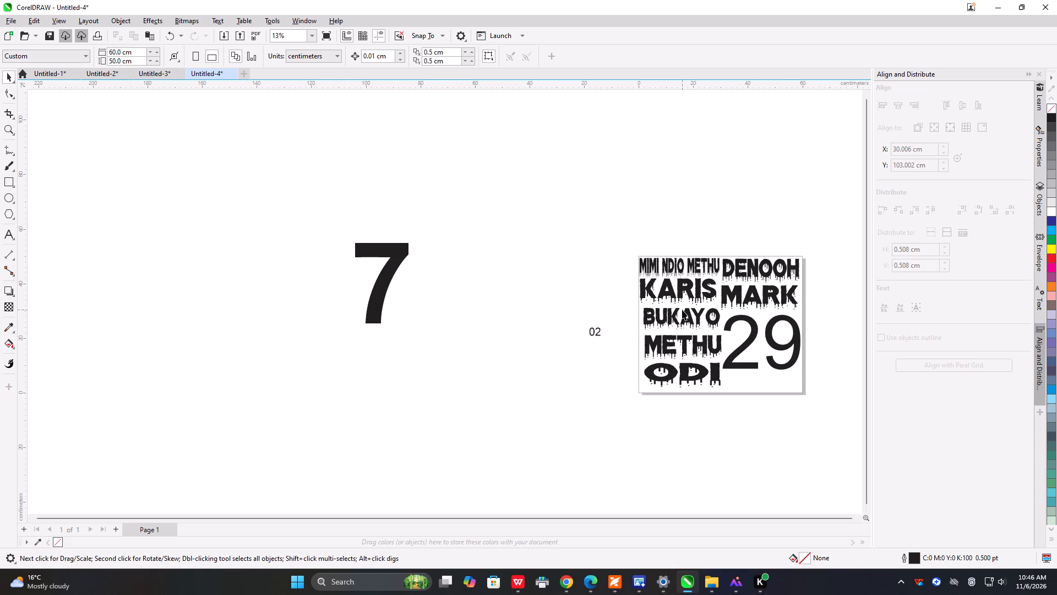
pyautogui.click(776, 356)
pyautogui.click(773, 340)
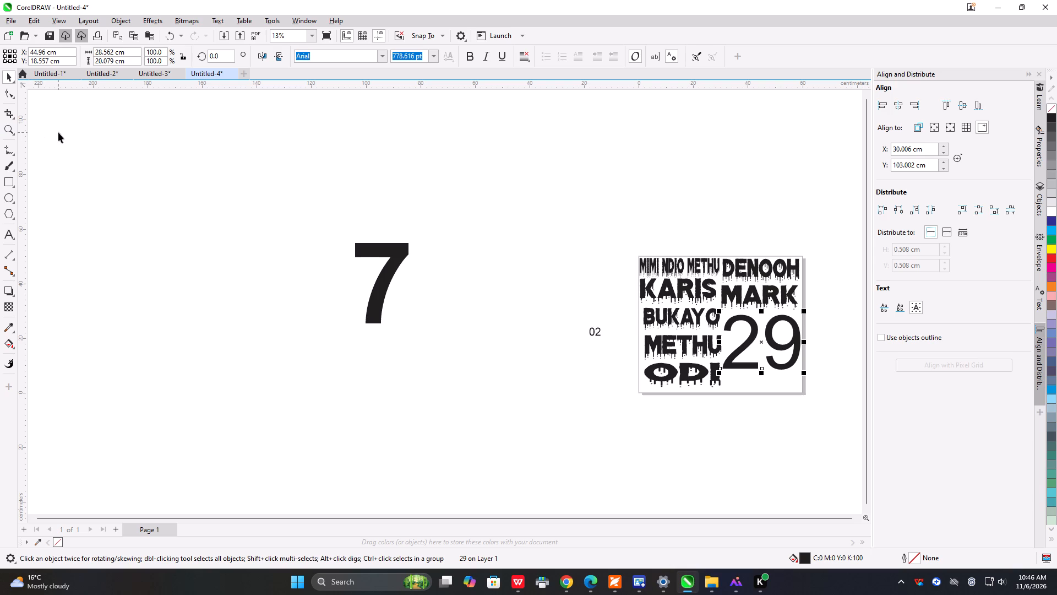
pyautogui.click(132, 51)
# Delete the numbers 7 and 02 lying outside the page.
pyautogui.moveTo(313, 213); pyautogui.dragTo(591, 394)
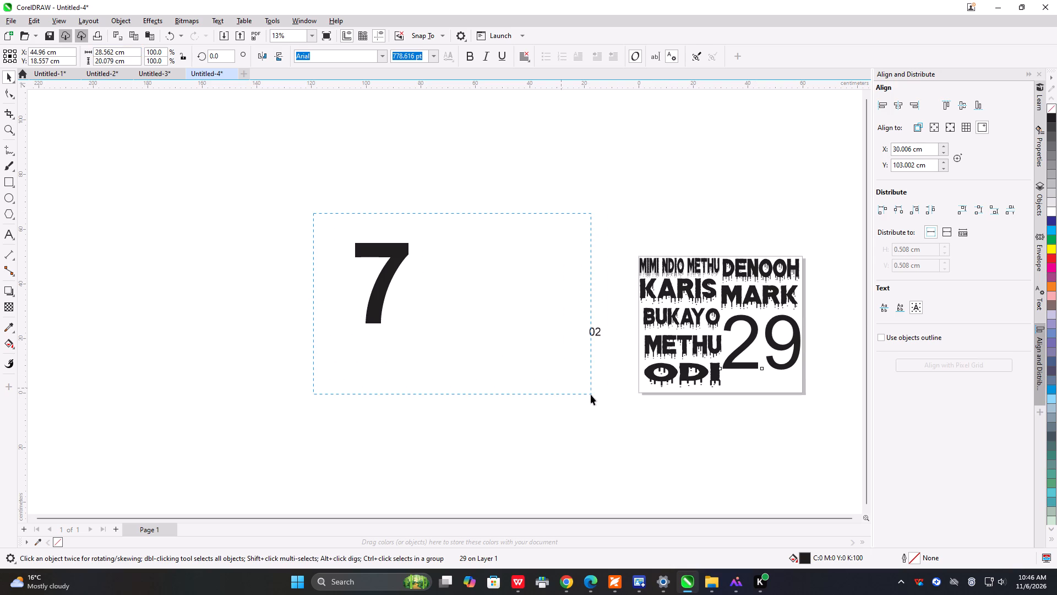
pyautogui.moveTo(591, 394); pyautogui.dragTo(616, 394)
pyautogui.press('Delete')
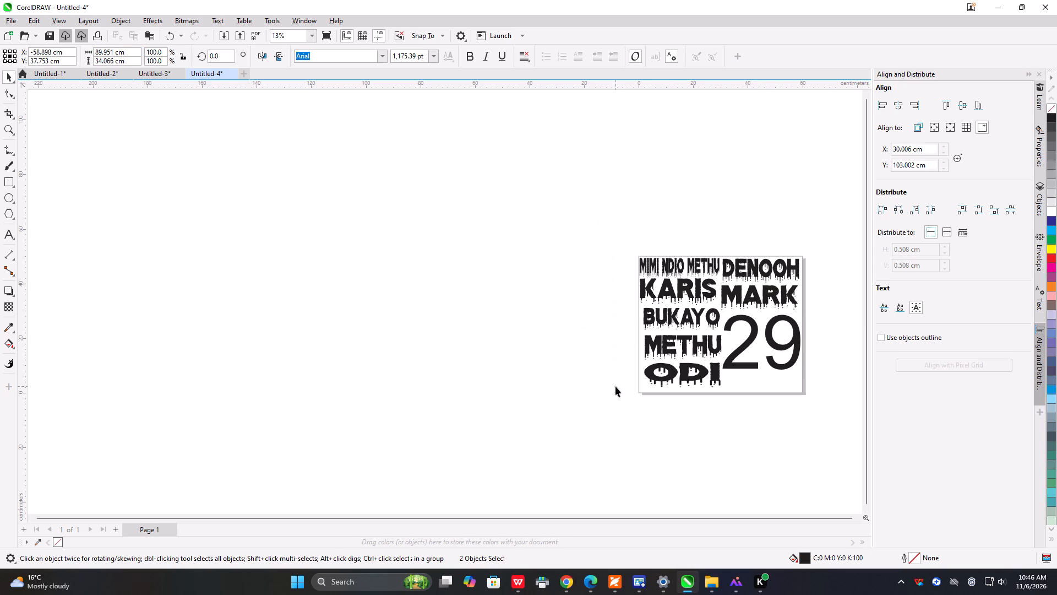
# Select the large number 29 beneath MARK on the page.
pyautogui.click(753, 365)
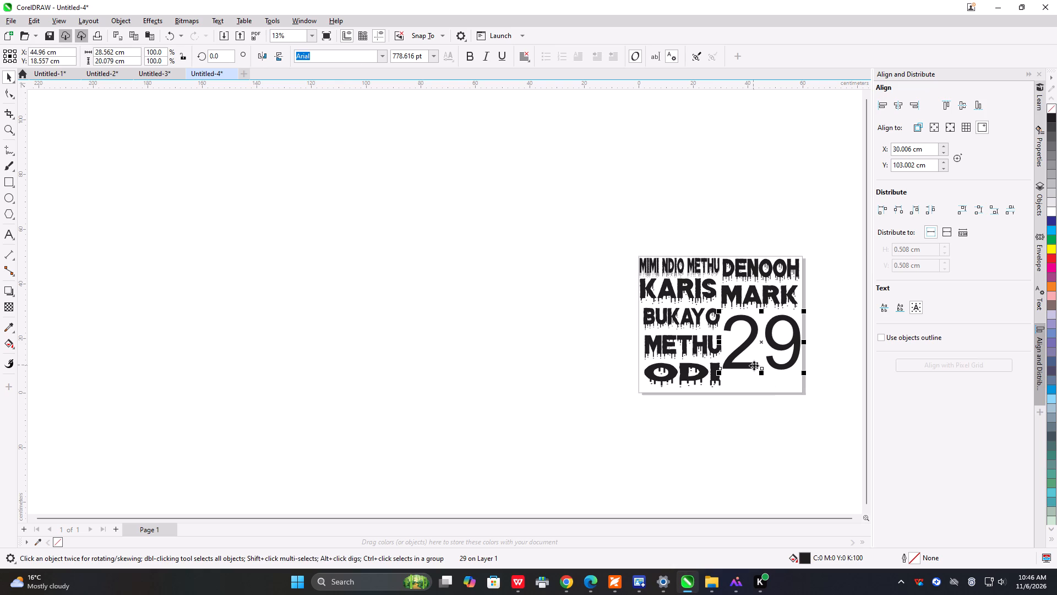
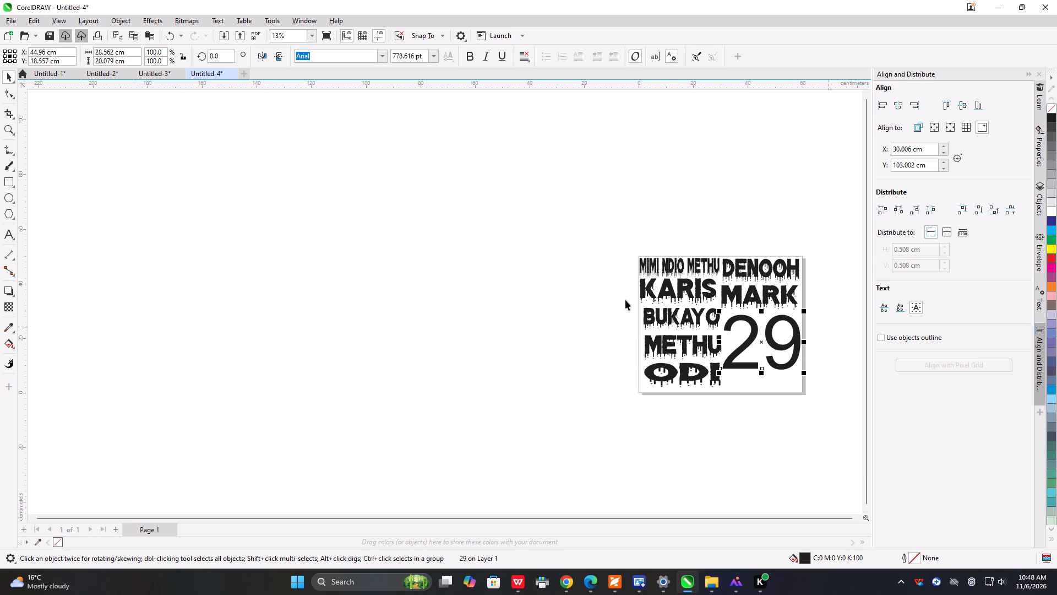
# Change the font of the large number 29 beneath MARK to Arsenal 2025 - 26.
pyautogui.click(762, 322)
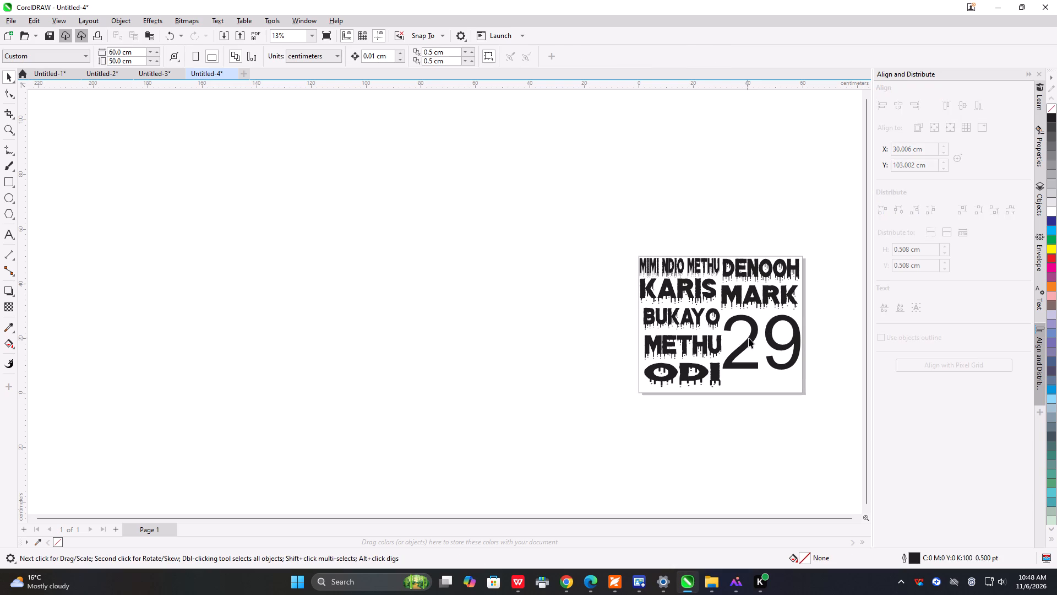
pyautogui.click(749, 338)
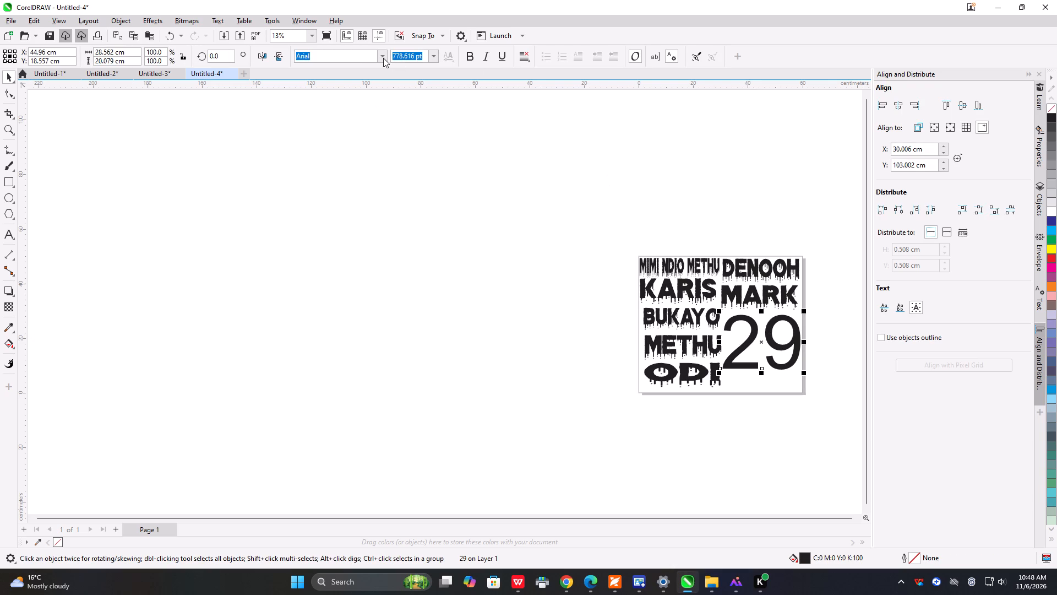
pyautogui.click(383, 58)
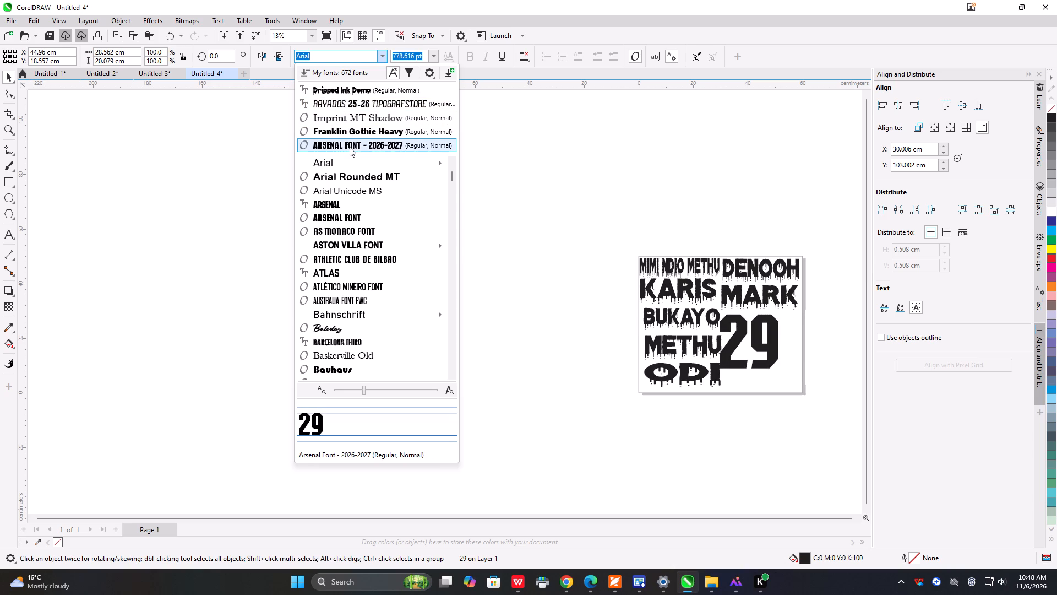
pyautogui.click(332, 203)
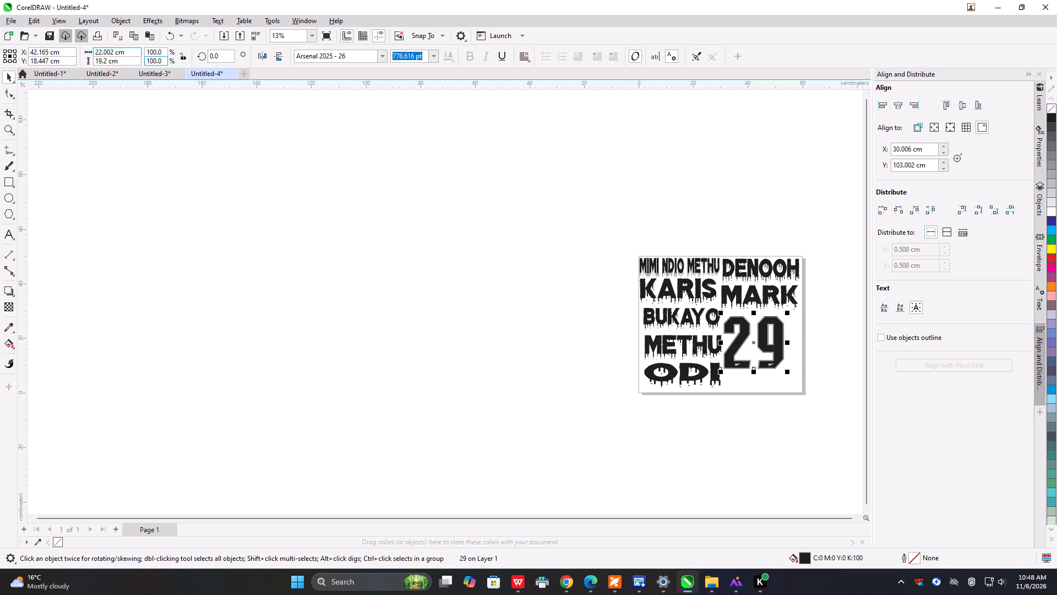
# Set the number 29 to 28 cm wide and 20 cm high.
pyautogui.moveTo(129, 53); pyautogui.dragTo(83, 58)
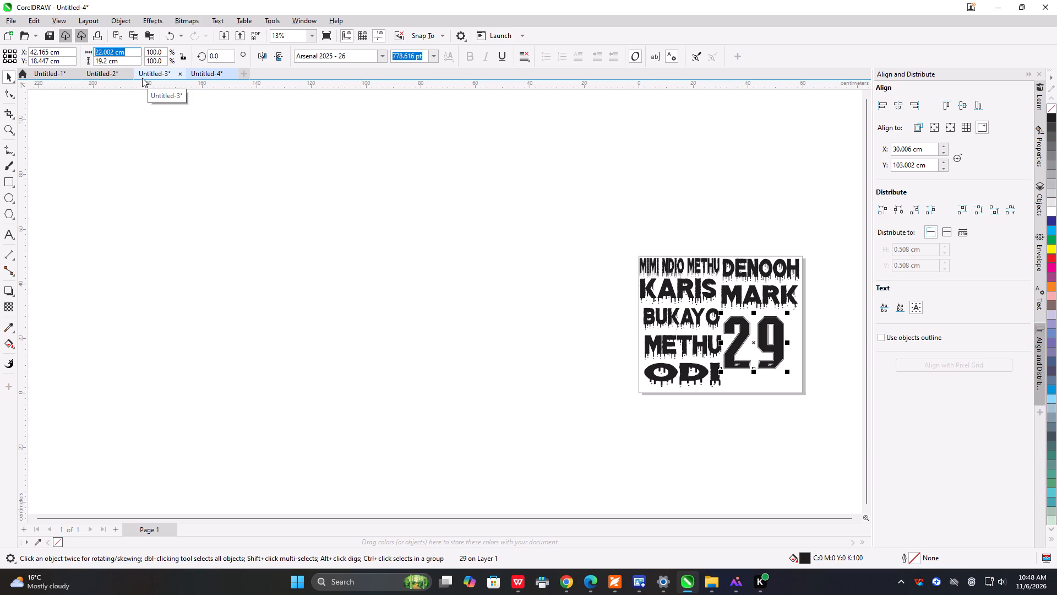
pyautogui.write('28')
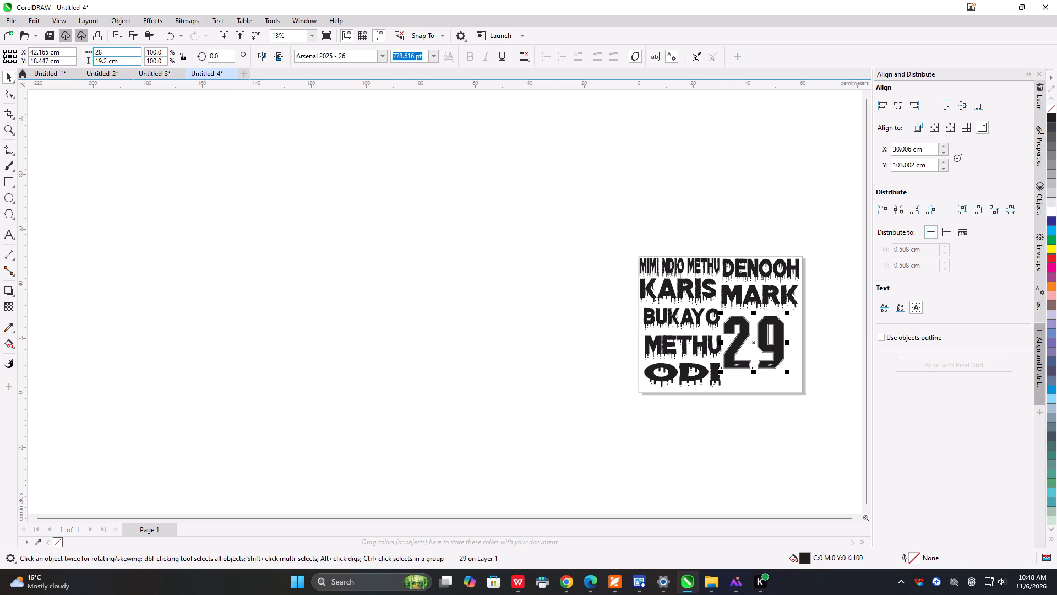
pyautogui.moveTo(118, 61); pyautogui.dragTo(80, 59)
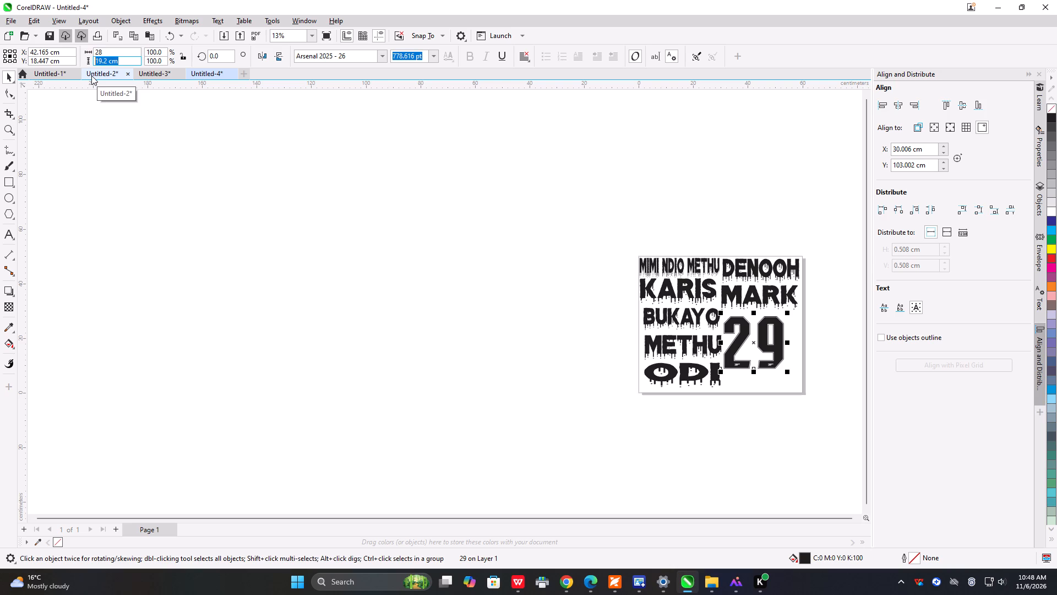
pyautogui.write('20')
pyautogui.press('Return')
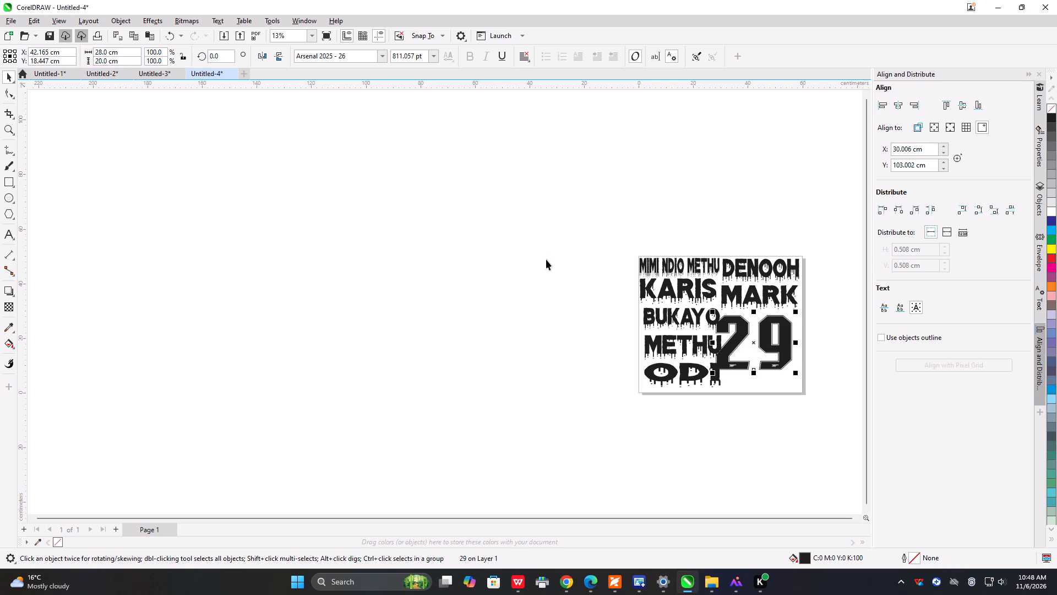
# Centre the number 29 at about X 45.4 cm beneath MARK and stretch it downward to near the page's bottom edge.
pyautogui.moveTo(764, 336); pyautogui.dragTo(773, 333)
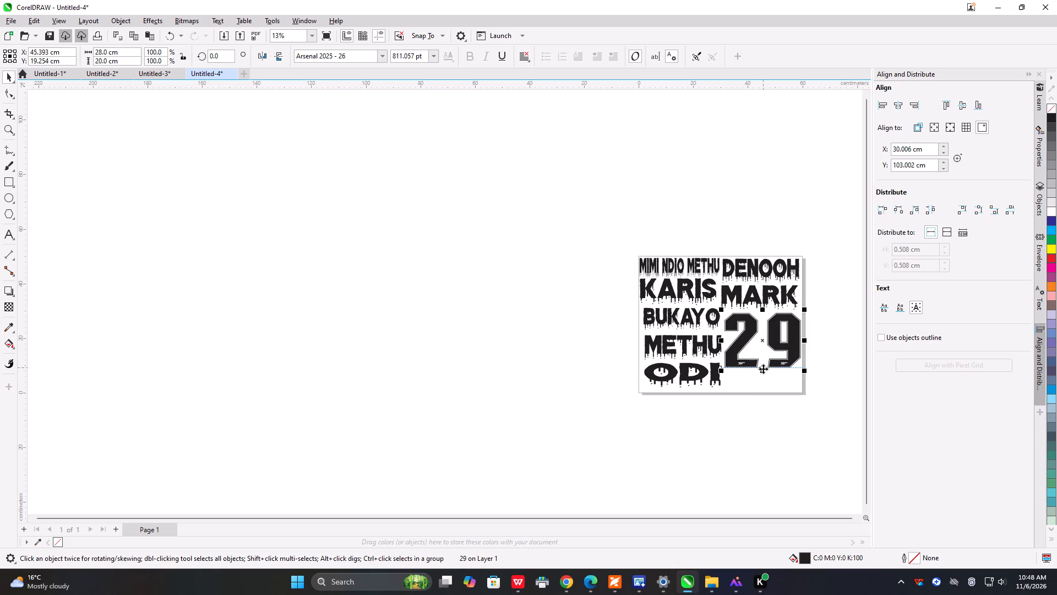
pyautogui.moveTo(762, 371); pyautogui.dragTo(763, 382)
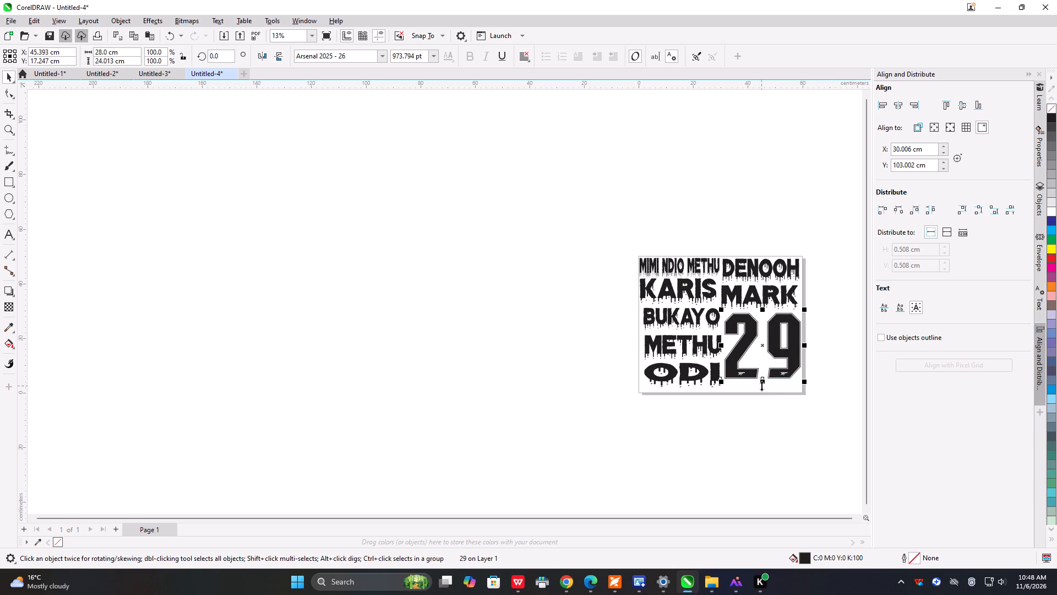
pyautogui.moveTo(764, 380); pyautogui.dragTo(765, 387)
pyautogui.click(491, 365)
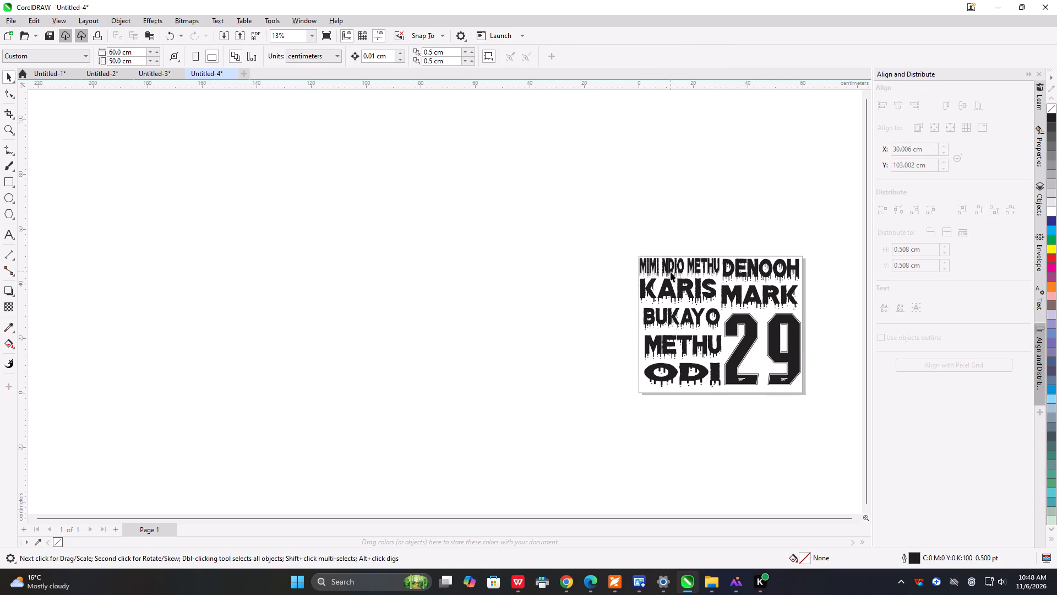
# Check the sizes of the individual names and the overall extent of the names and number on the page.
pyautogui.click(687, 262)
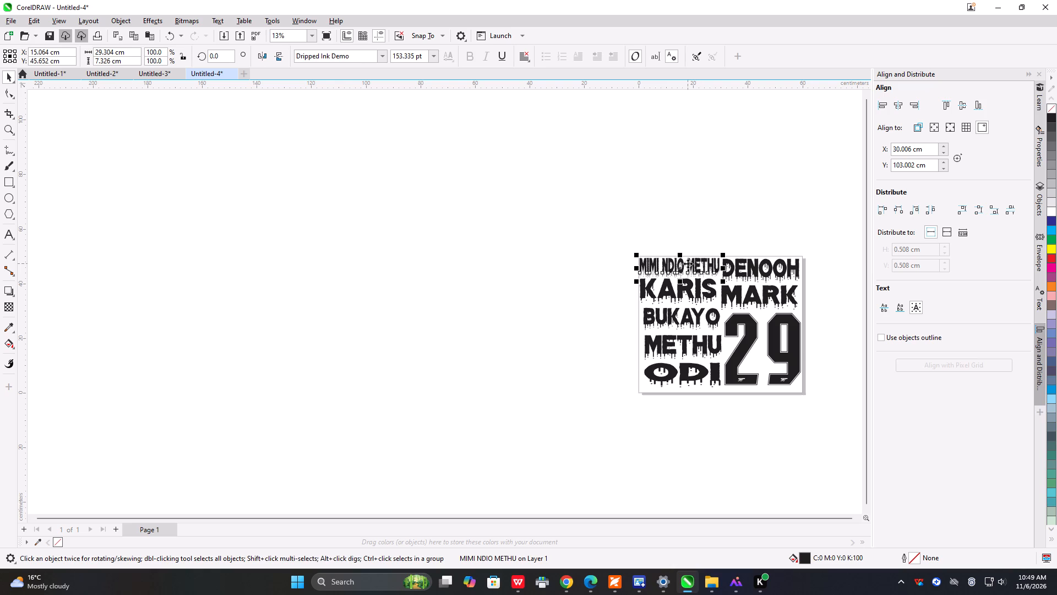
pyautogui.click(761, 269)
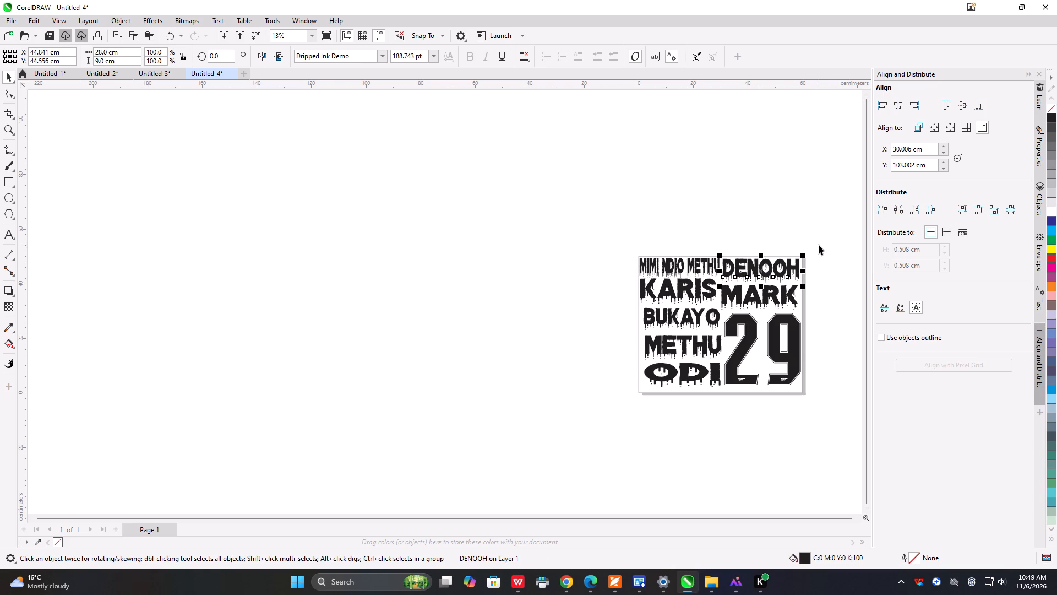
pyautogui.click(671, 266)
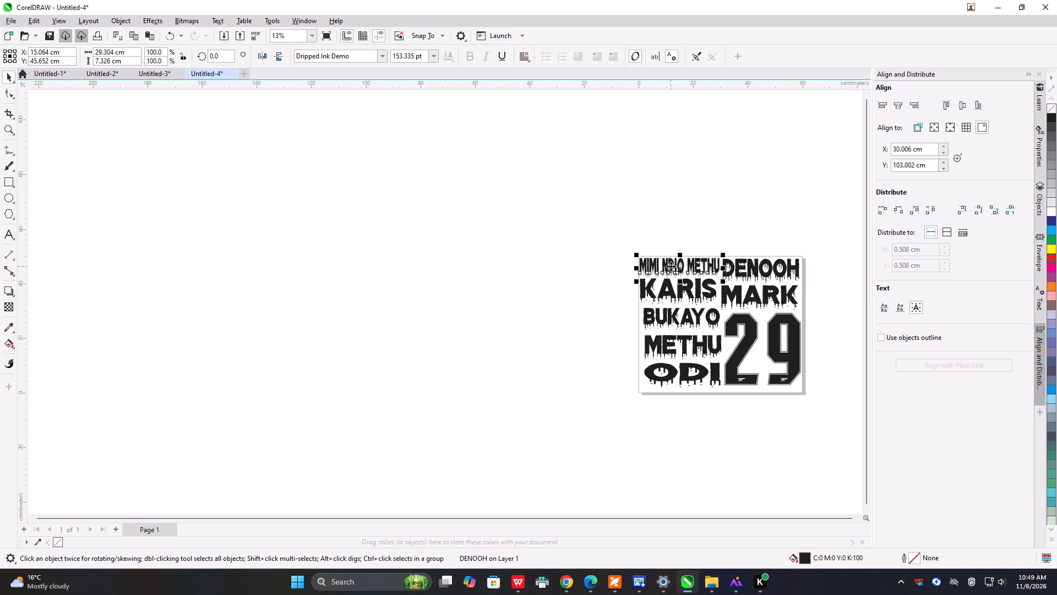
pyautogui.click(685, 288)
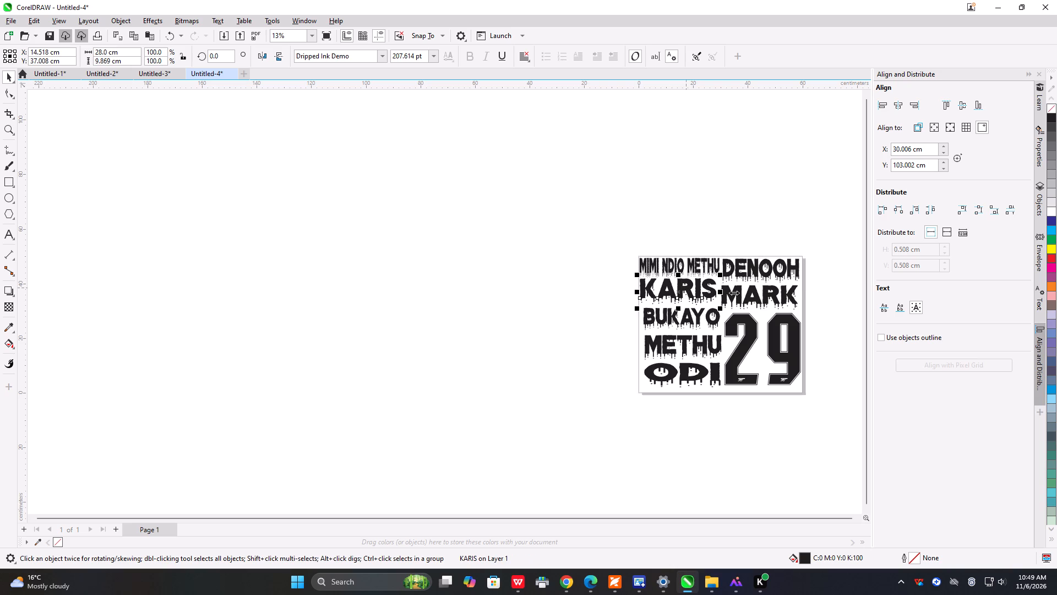
pyautogui.click(775, 291)
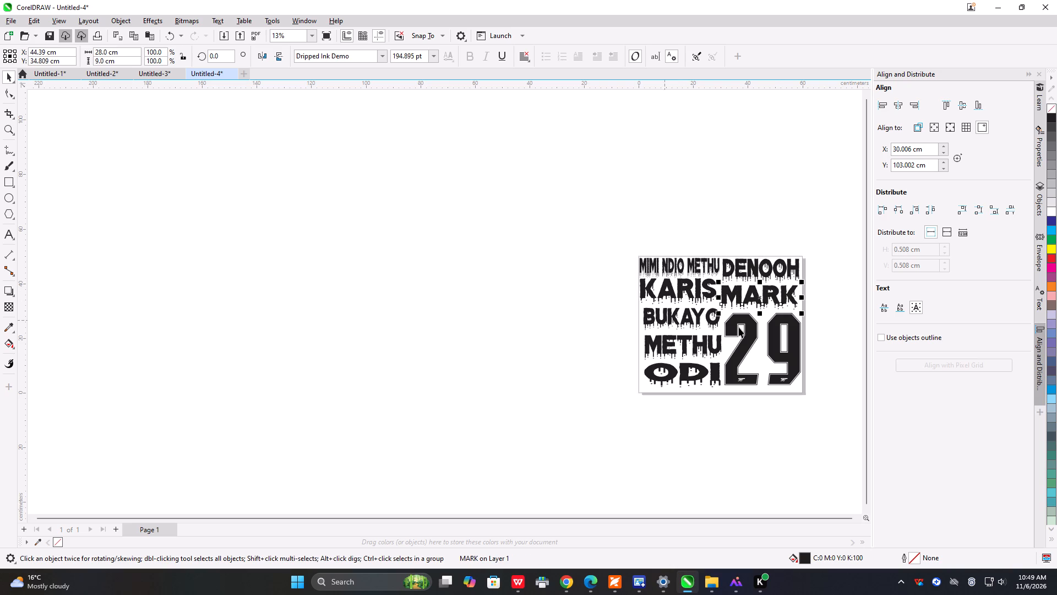
pyautogui.click(680, 320)
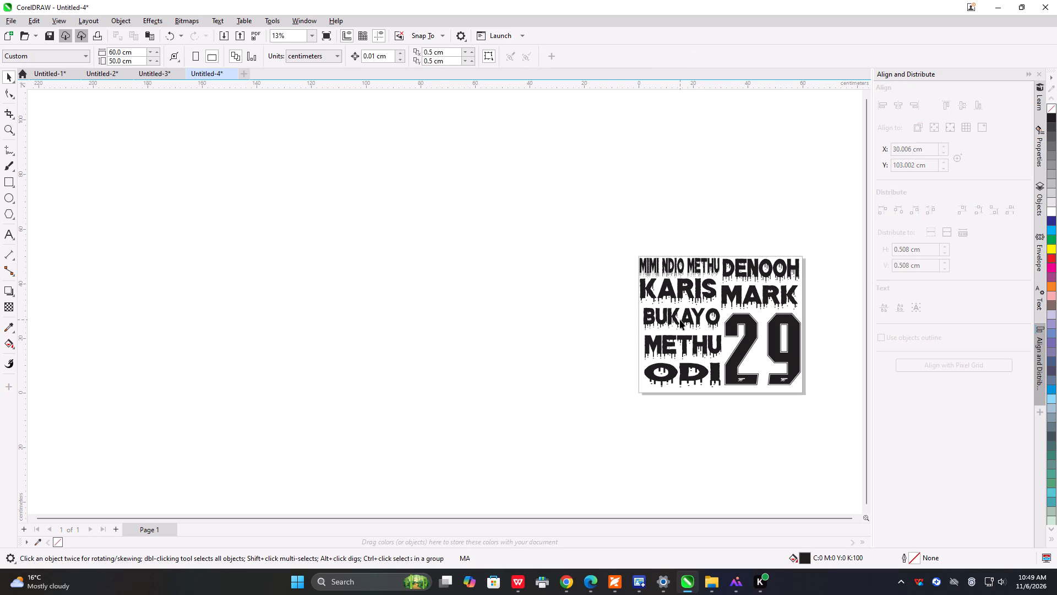
pyautogui.click(760, 348)
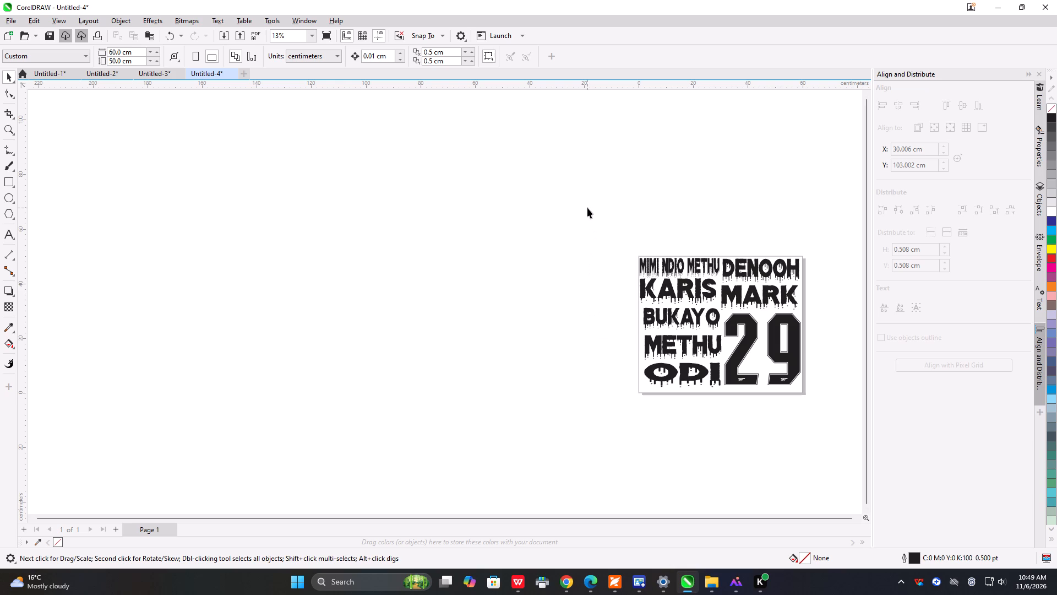
pyautogui.moveTo(587, 208); pyautogui.dragTo(738, 391)
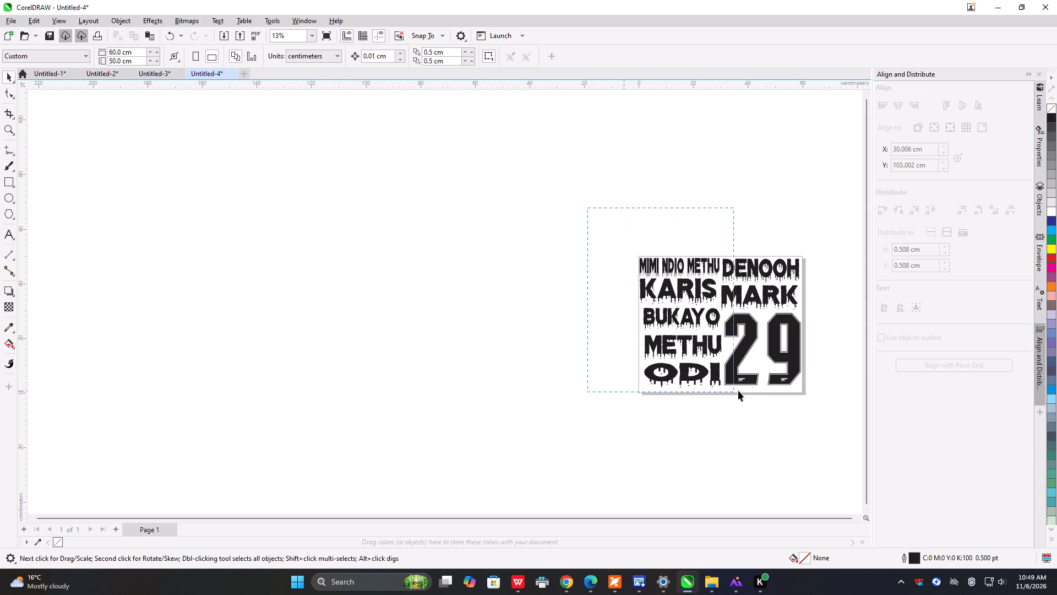
pyautogui.moveTo(738, 391); pyautogui.dragTo(821, 424)
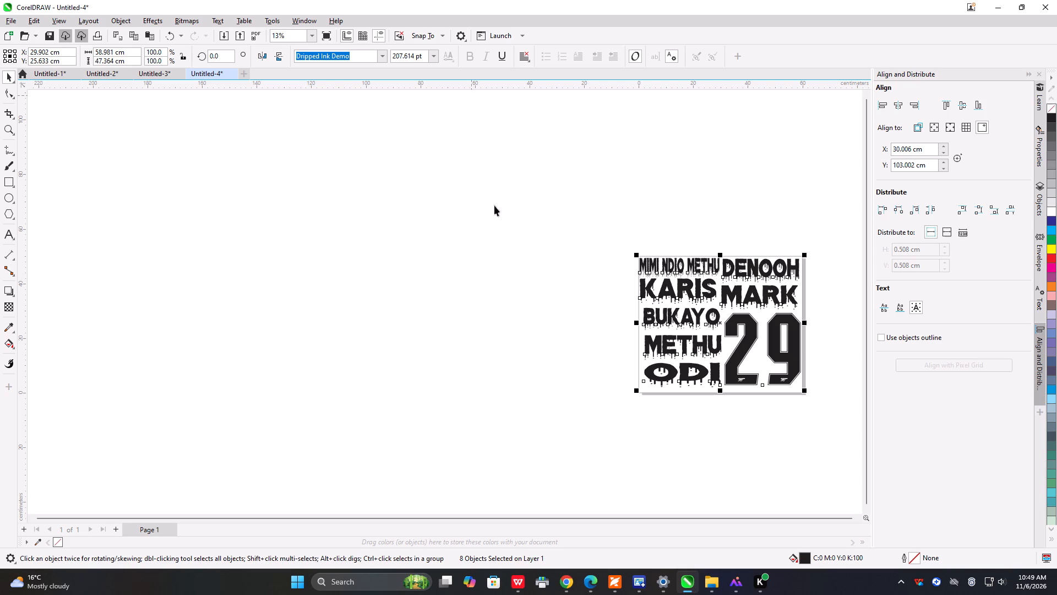
pyautogui.click(569, 177)
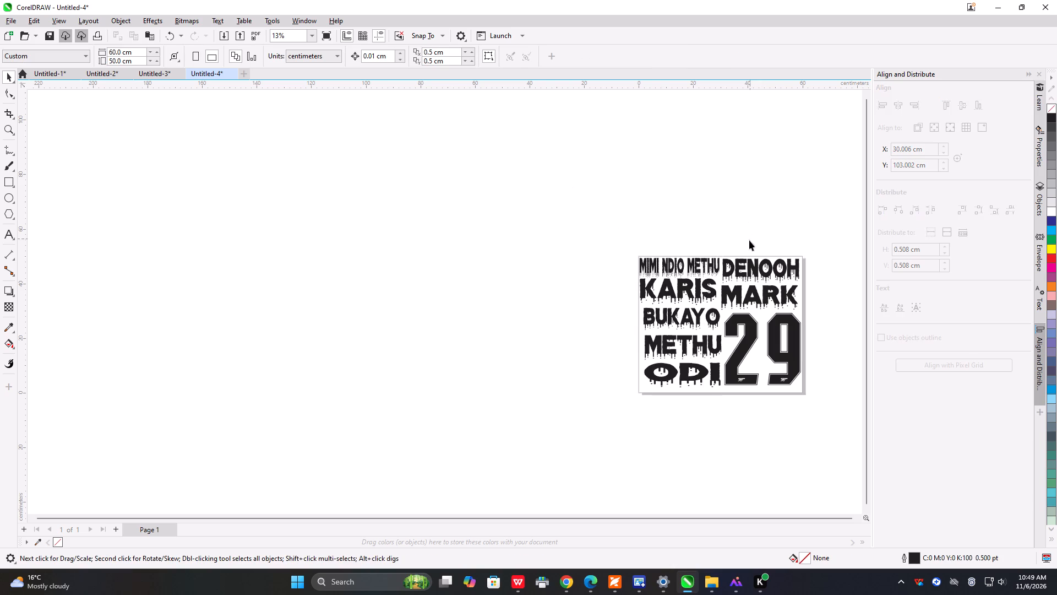
# Fill the DENOOH text with yellow.
pyautogui.click(751, 266)
pyautogui.click(1053, 250)
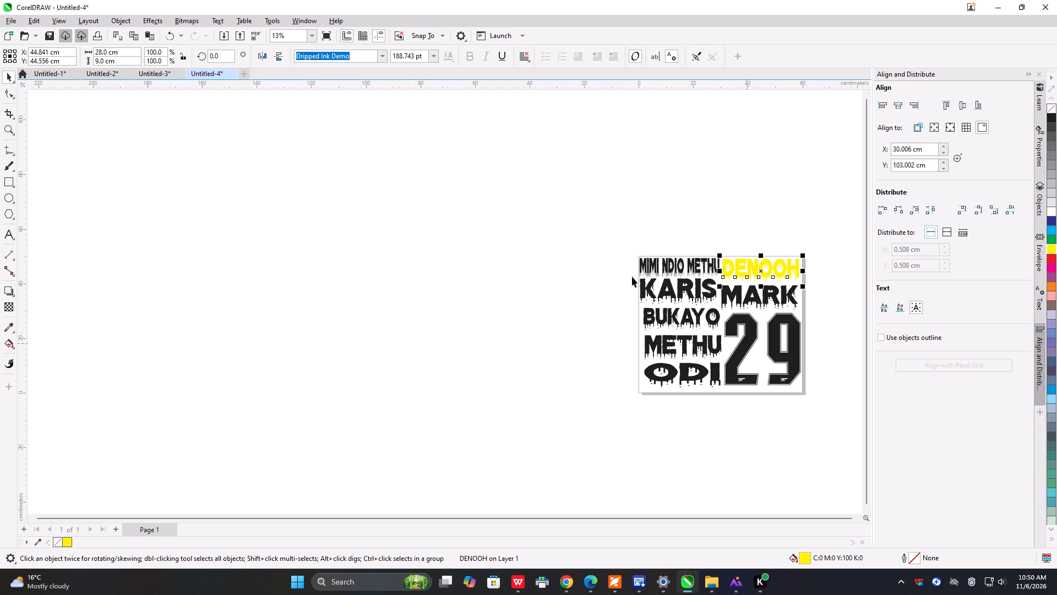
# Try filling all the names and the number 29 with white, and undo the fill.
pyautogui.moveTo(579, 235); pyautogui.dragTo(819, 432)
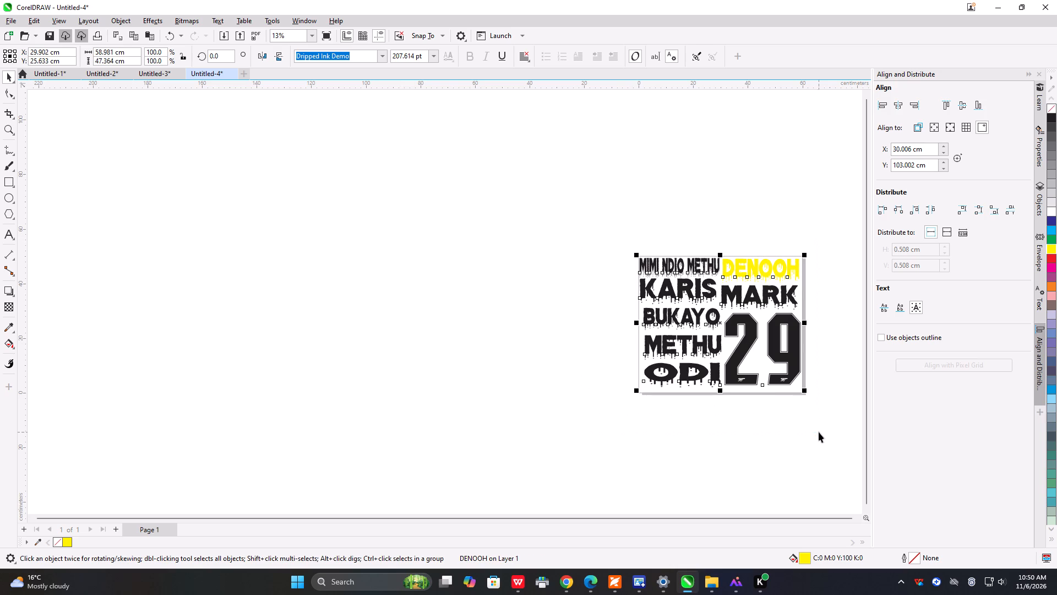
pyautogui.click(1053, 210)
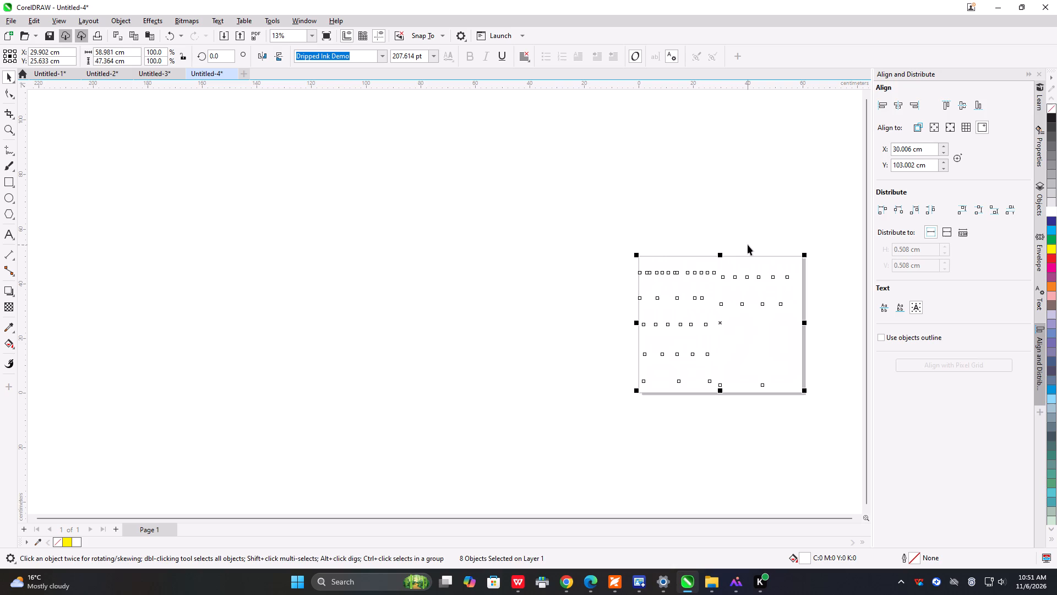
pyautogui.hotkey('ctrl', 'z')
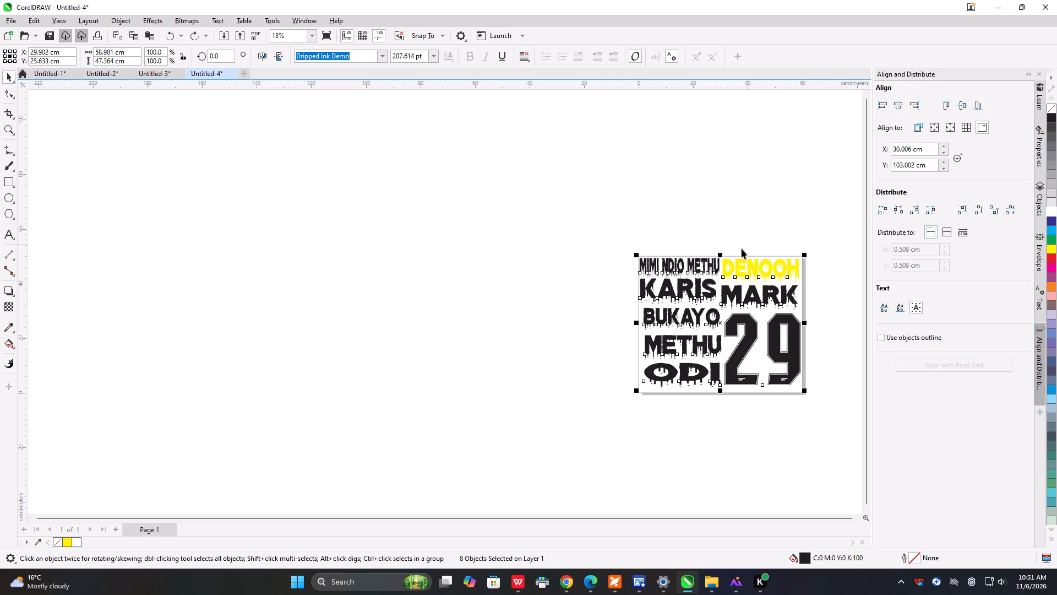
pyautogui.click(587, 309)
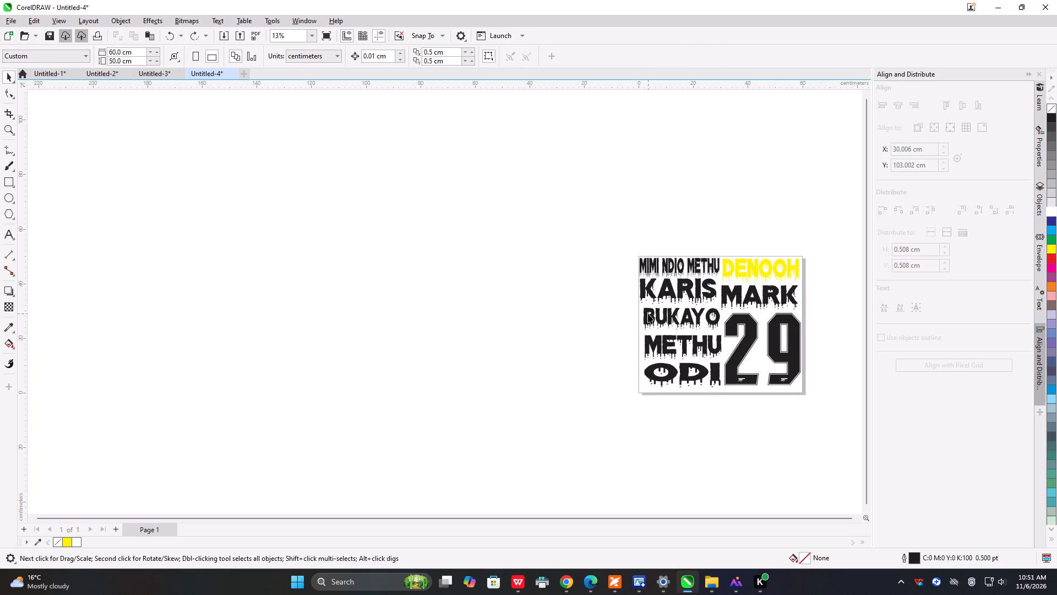
# Fill the BUKAYO text with yellow.
pyautogui.click(648, 313)
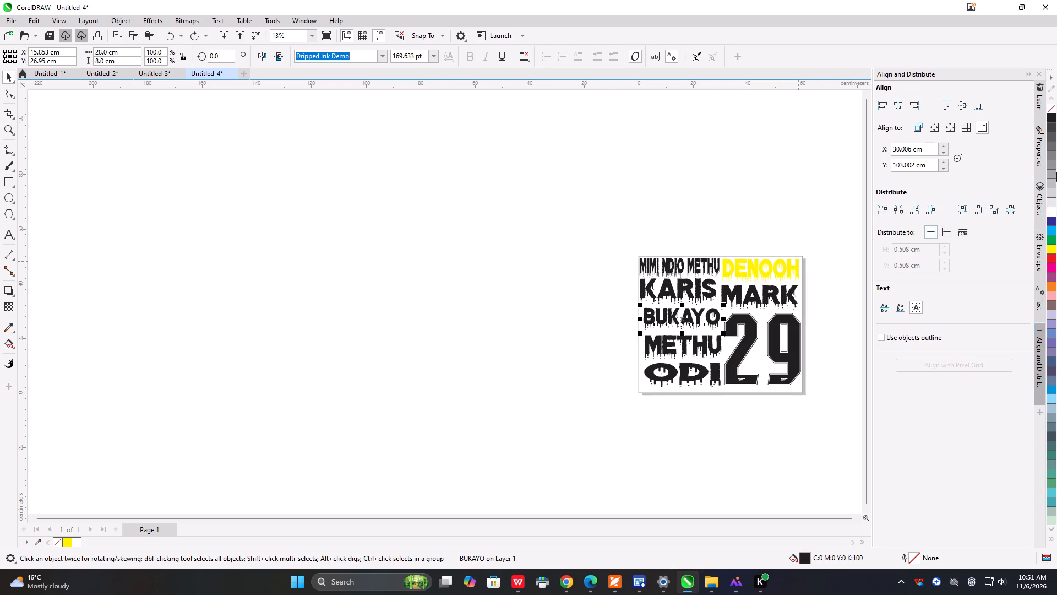
pyautogui.click(1049, 248)
pyautogui.click(534, 184)
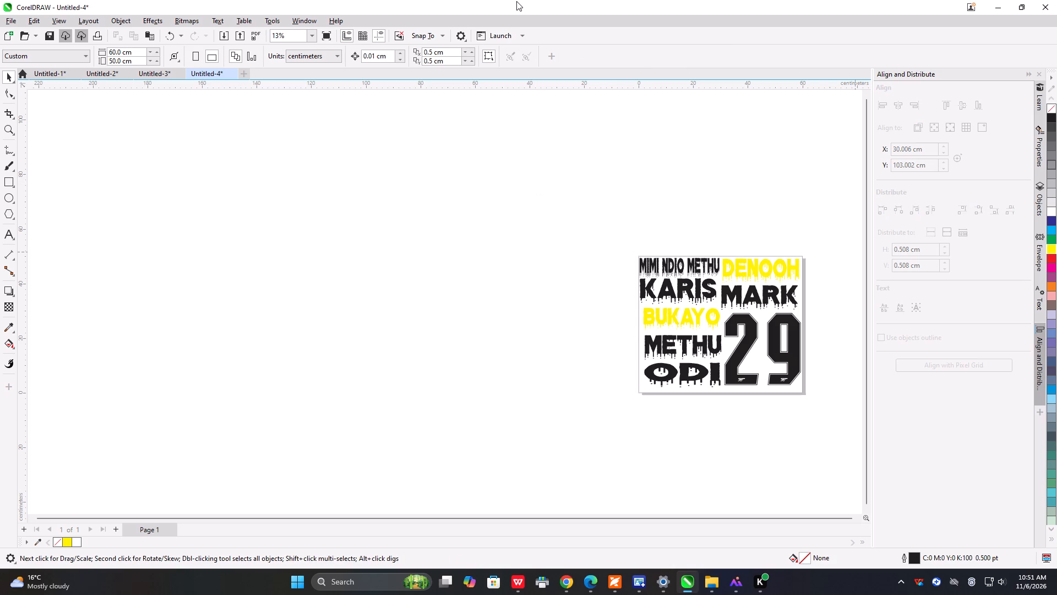
# Fill the METHU, MIMI NDIO METHU and MARK texts with white.
pyautogui.click(683, 349)
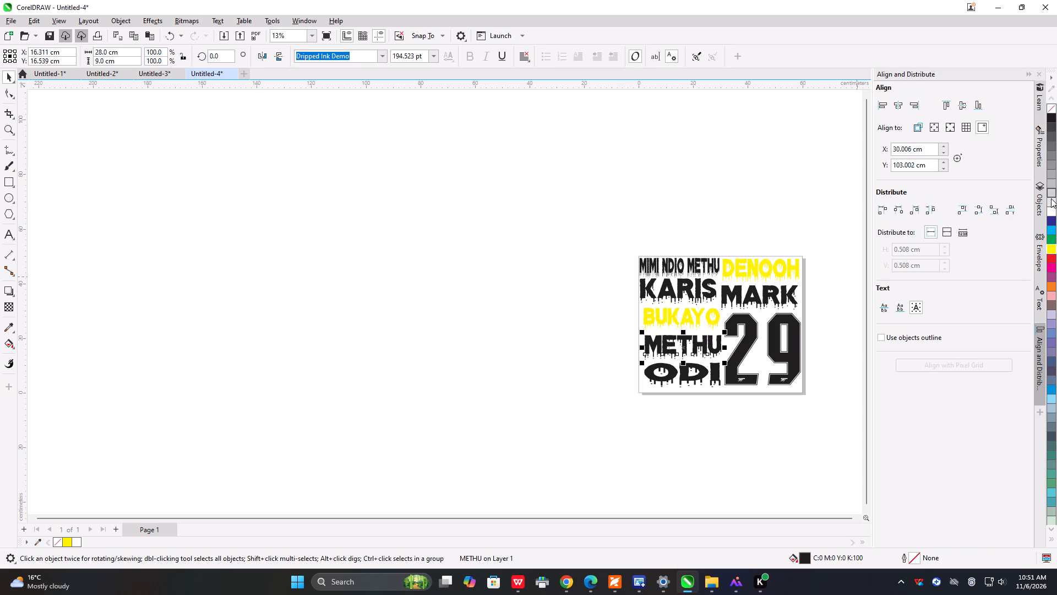
pyautogui.click(1052, 213)
pyautogui.click(688, 265)
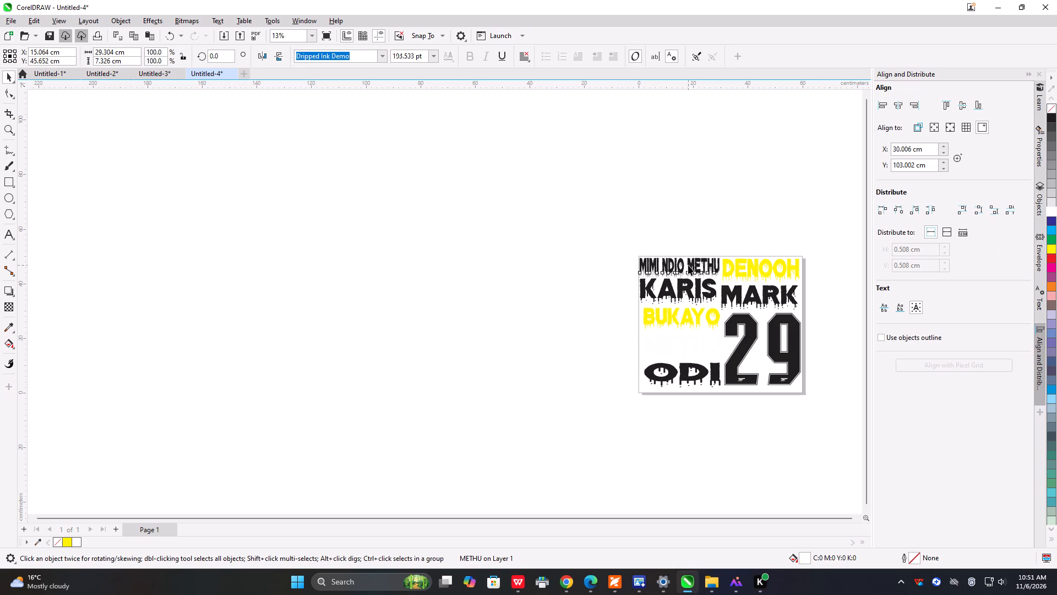
pyautogui.click(1054, 212)
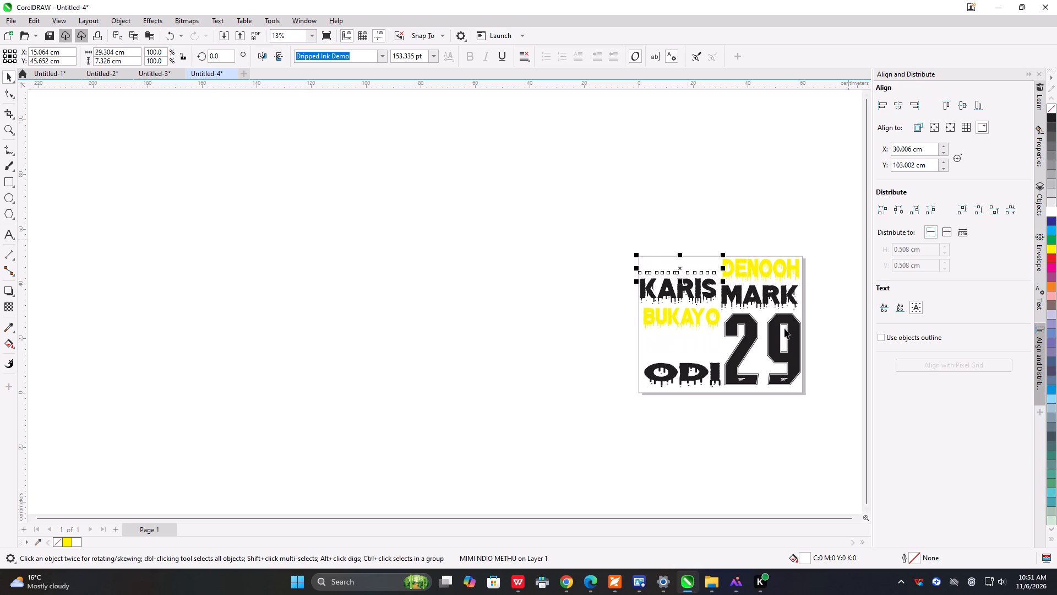
pyautogui.click(773, 299)
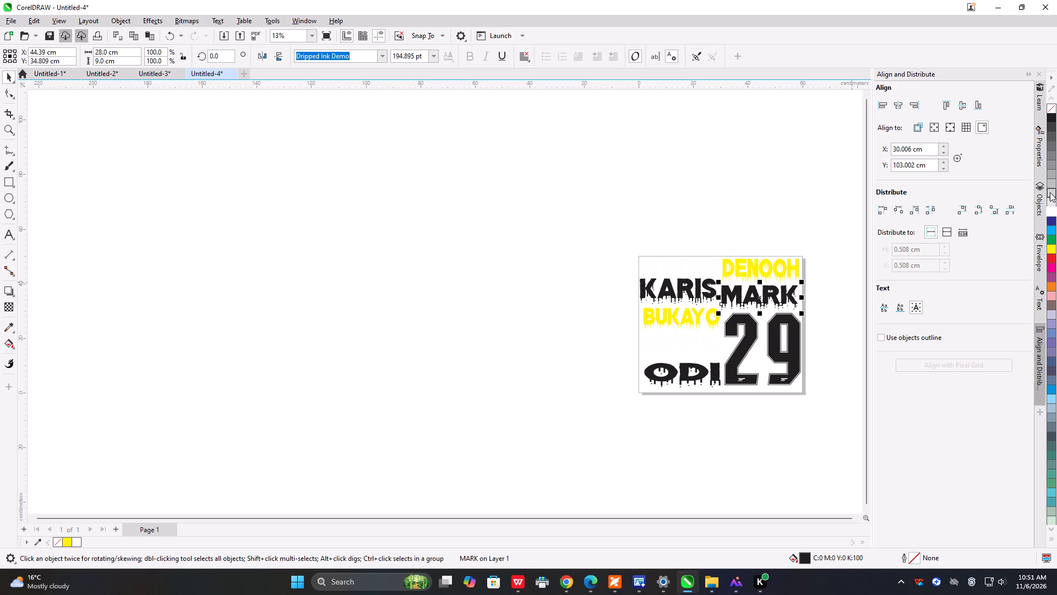
pyautogui.click(1051, 211)
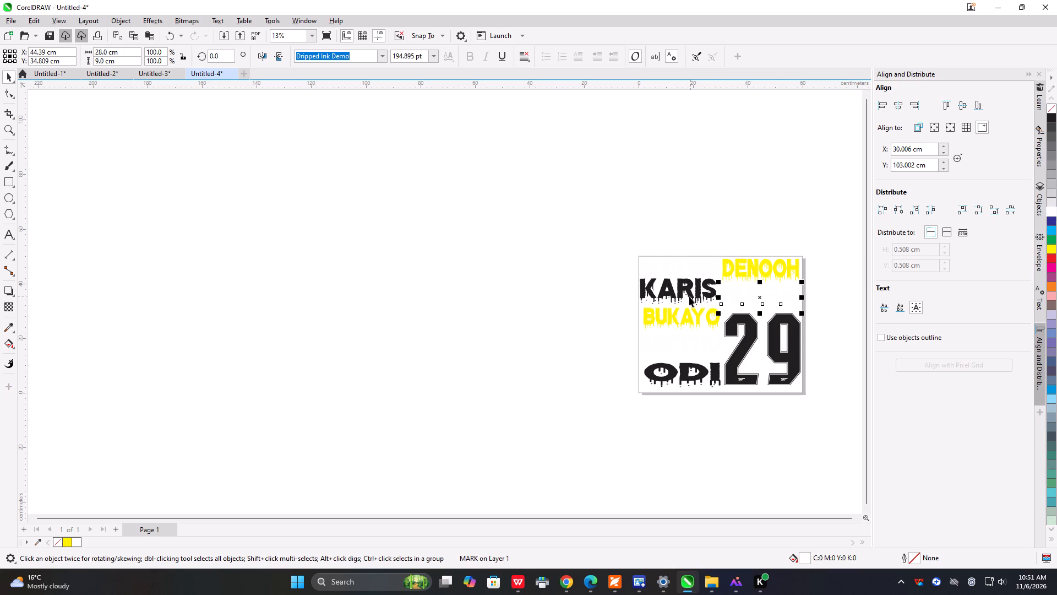
# Fill the KARIS text, the number 29 and the ODI text with white.
pyautogui.click(693, 295)
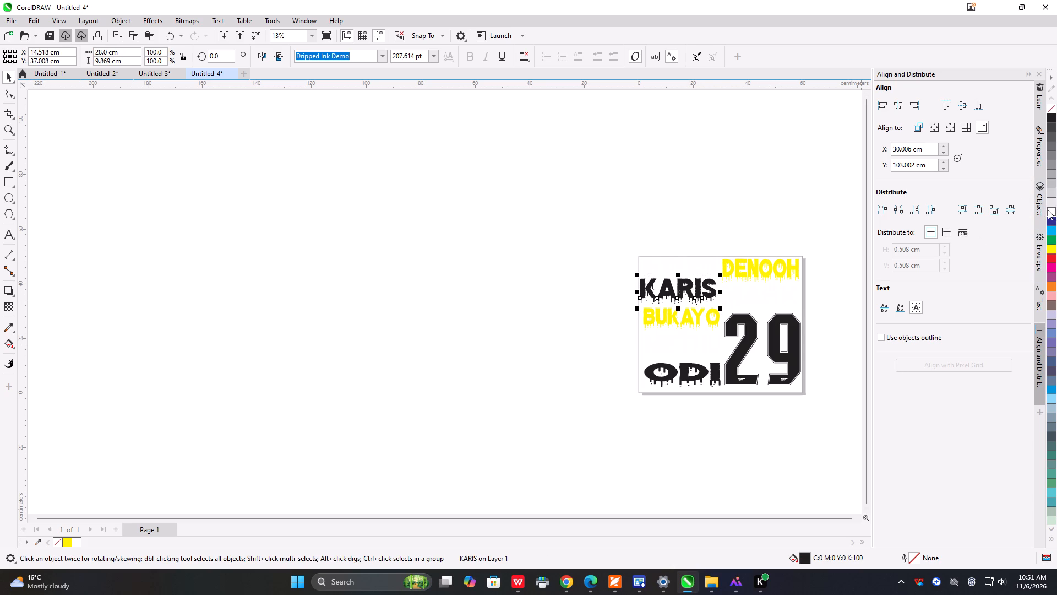
pyautogui.click(1048, 210)
pyautogui.click(743, 351)
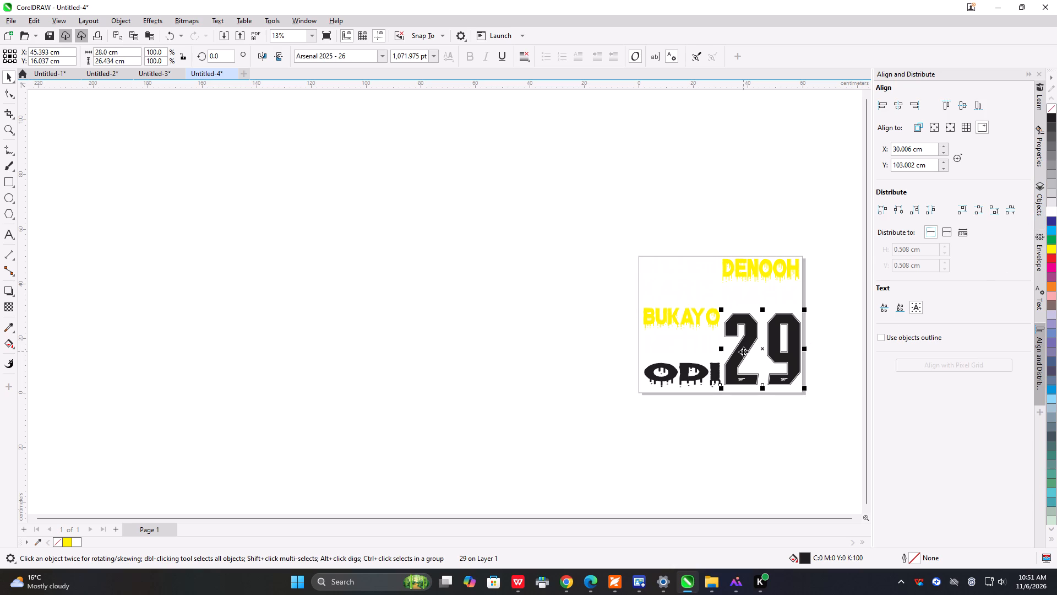
pyautogui.click(1050, 210)
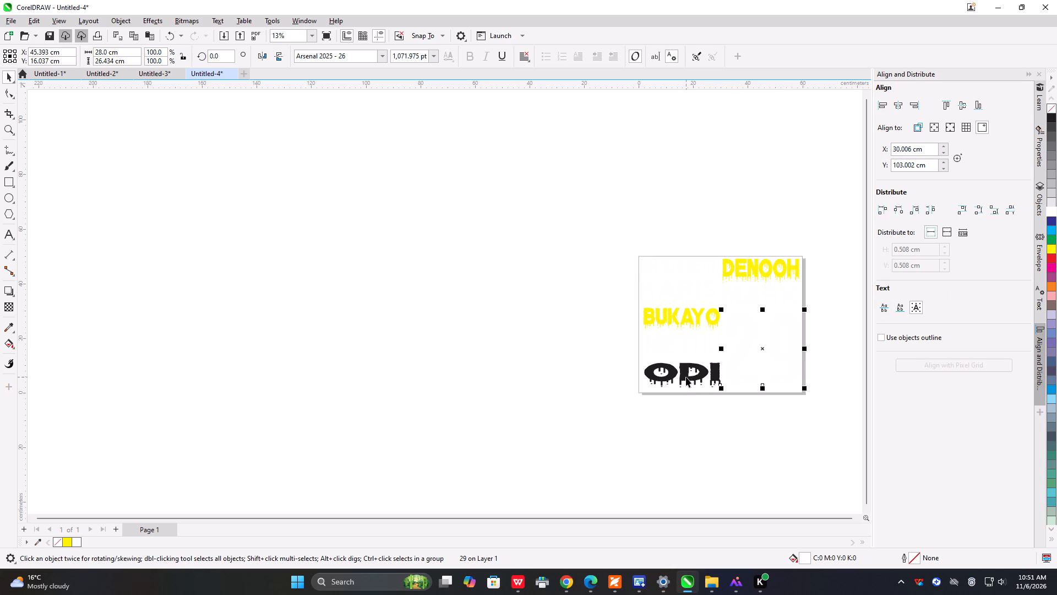
pyautogui.click(686, 377)
pyautogui.click(1049, 210)
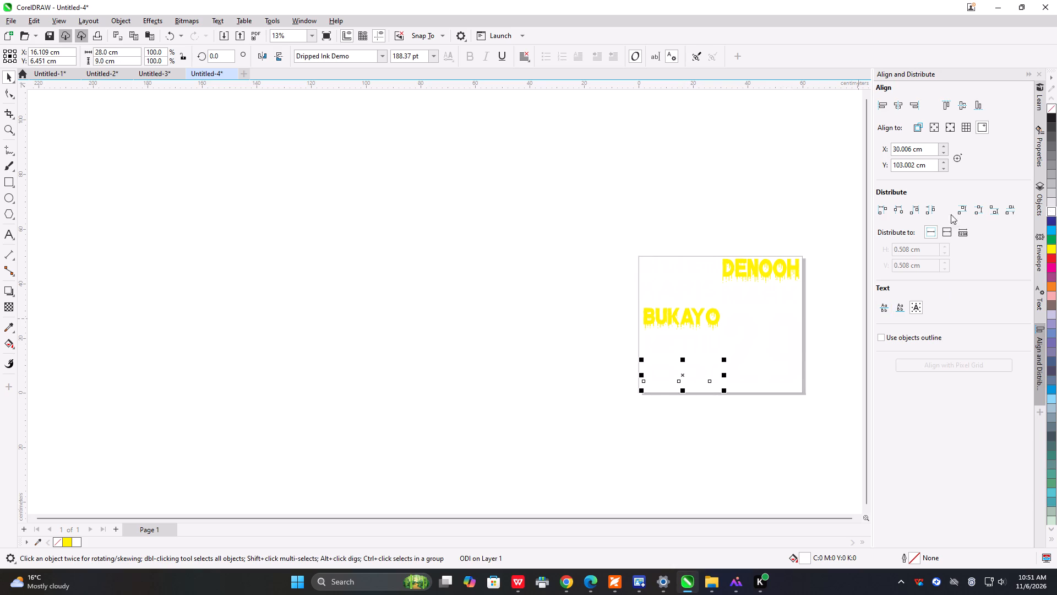
# Select all the names and the number, and export the document to the Desktop as a PDF named UUIK with the Document Distribution preset.
pyautogui.moveTo(565, 217); pyautogui.dragTo(570, 328)
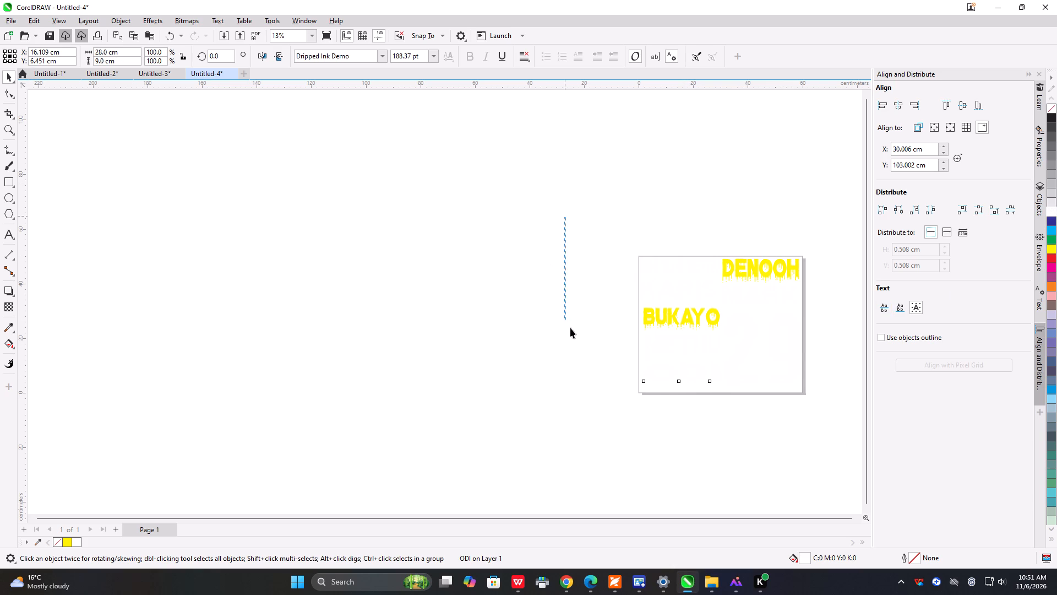
pyautogui.moveTo(570, 328); pyautogui.dragTo(841, 424)
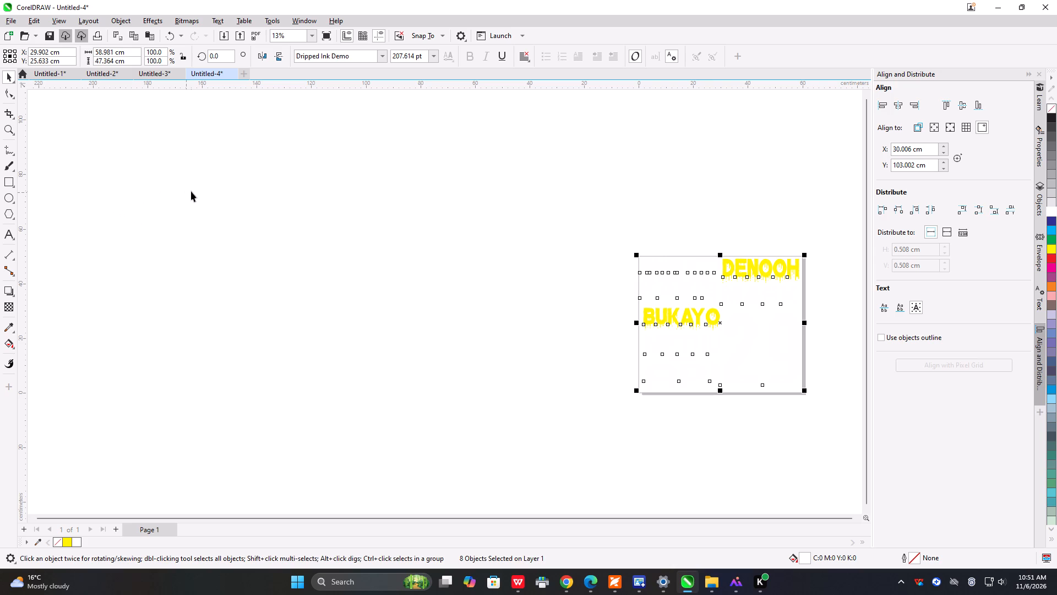
pyautogui.click(528, 263)
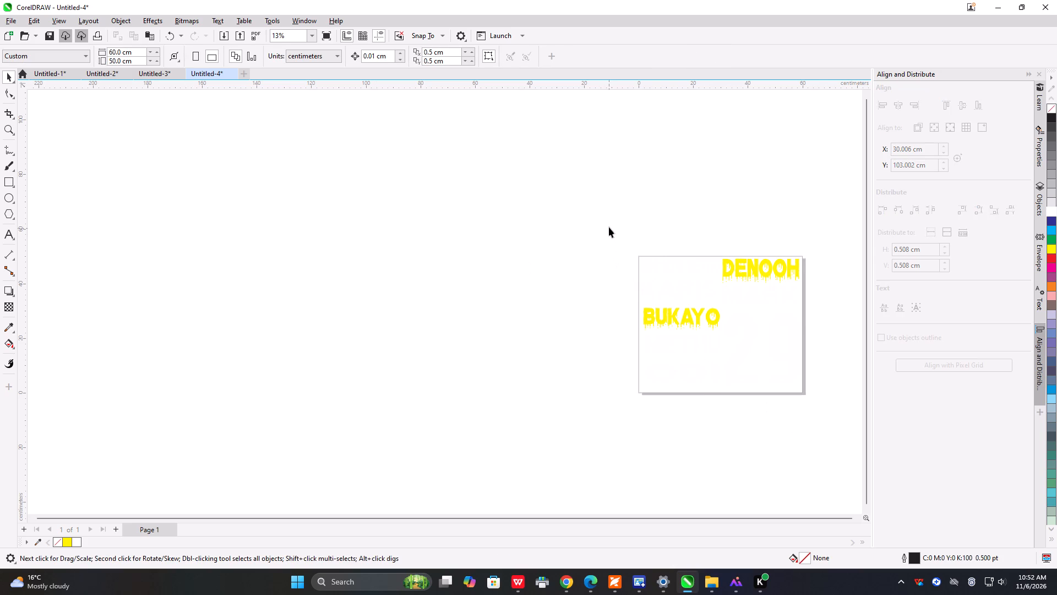
pyautogui.moveTo(609, 226); pyautogui.dragTo(843, 462)
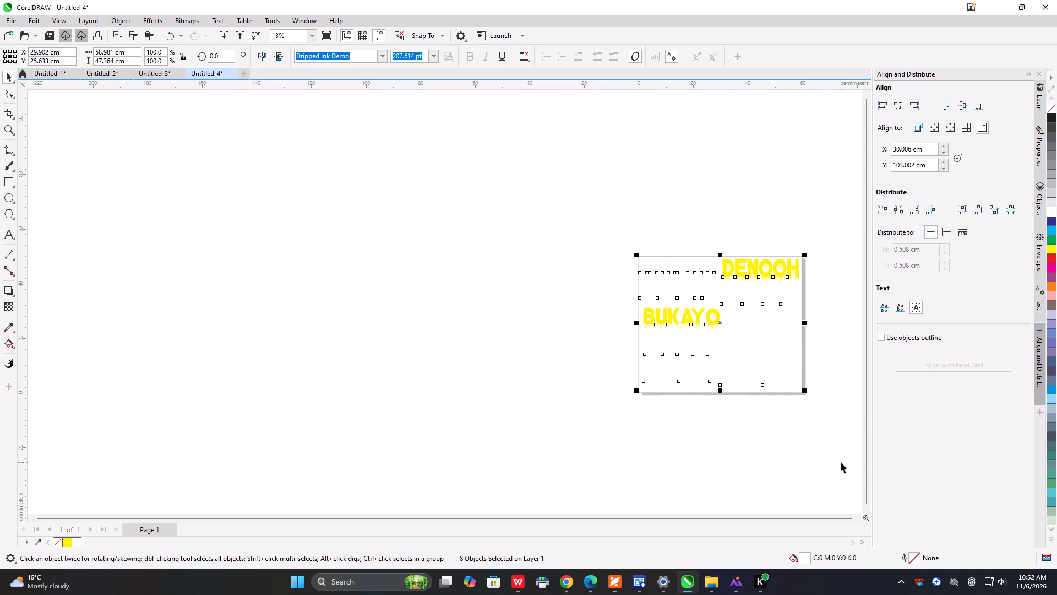
pyautogui.hotkey('ctrl', 'e')
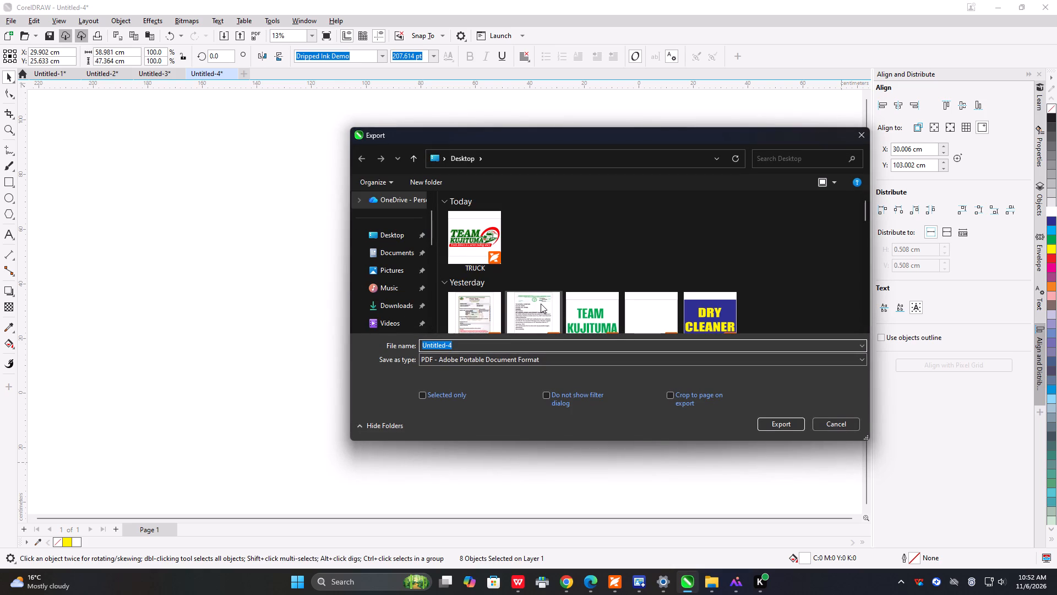
pyautogui.write('UUIK')
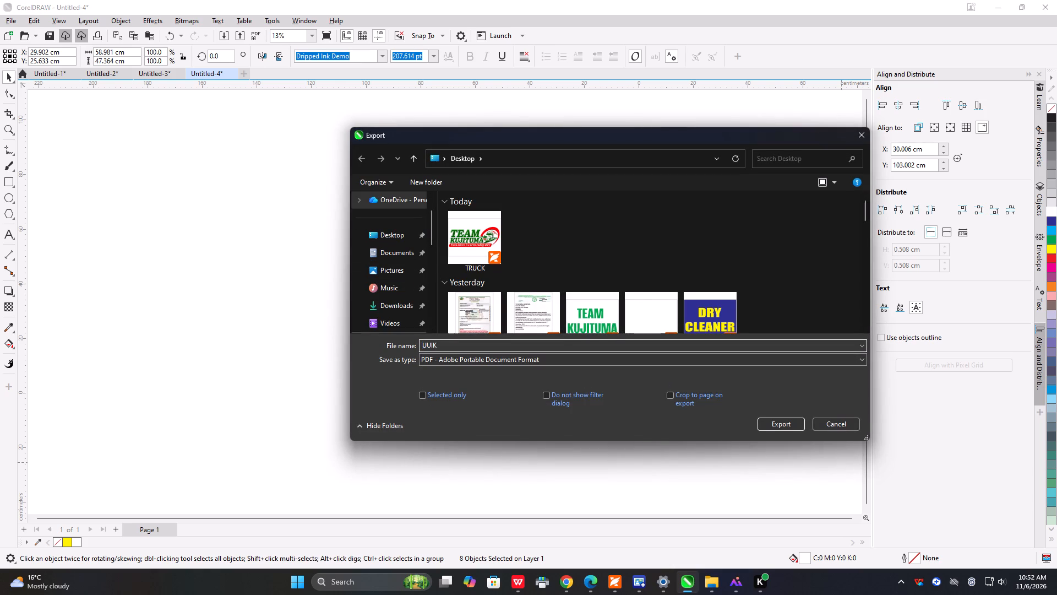
pyautogui.scroll(-1, 596, 316)
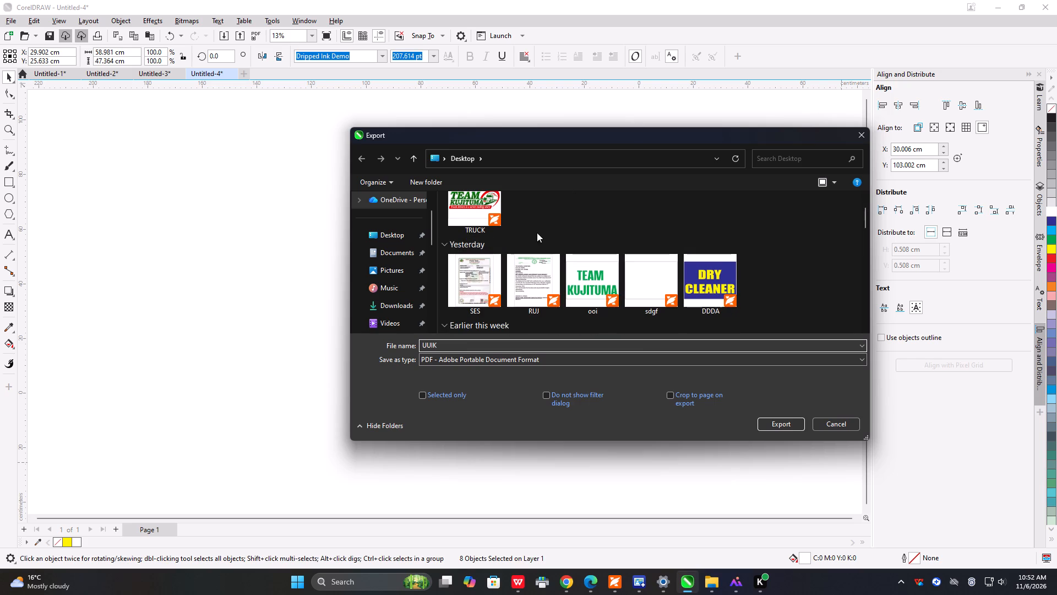
pyautogui.scroll(1, 537, 232)
pyautogui.click(388, 232)
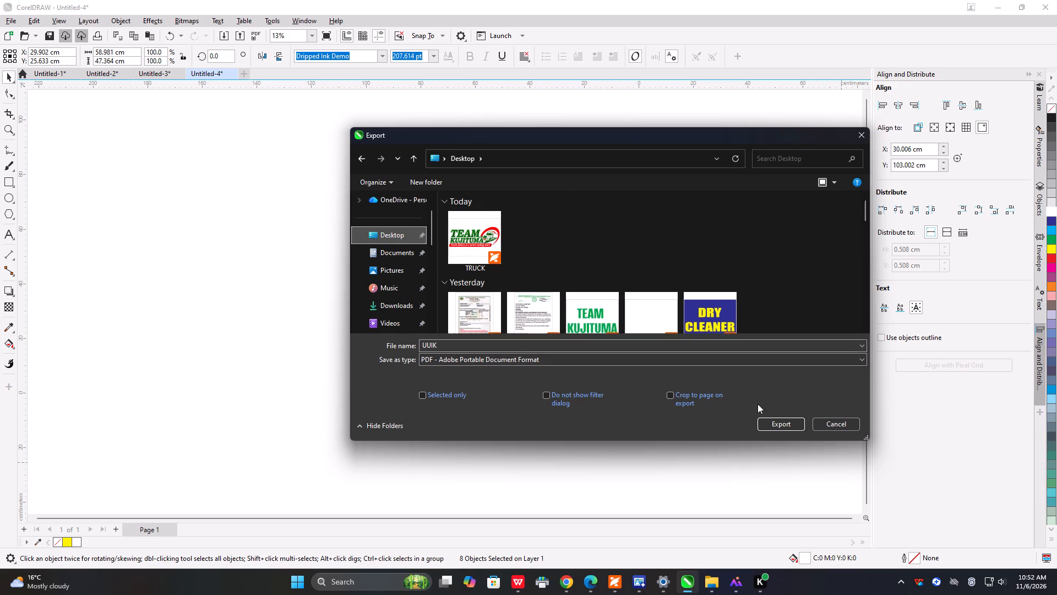
pyautogui.click(776, 426)
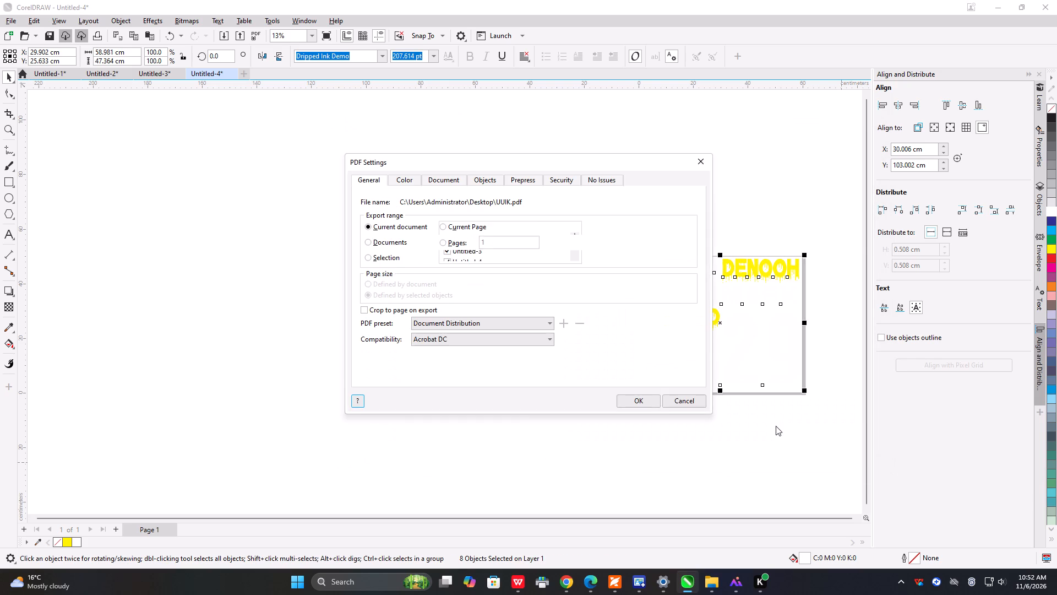
pyautogui.click(647, 403)
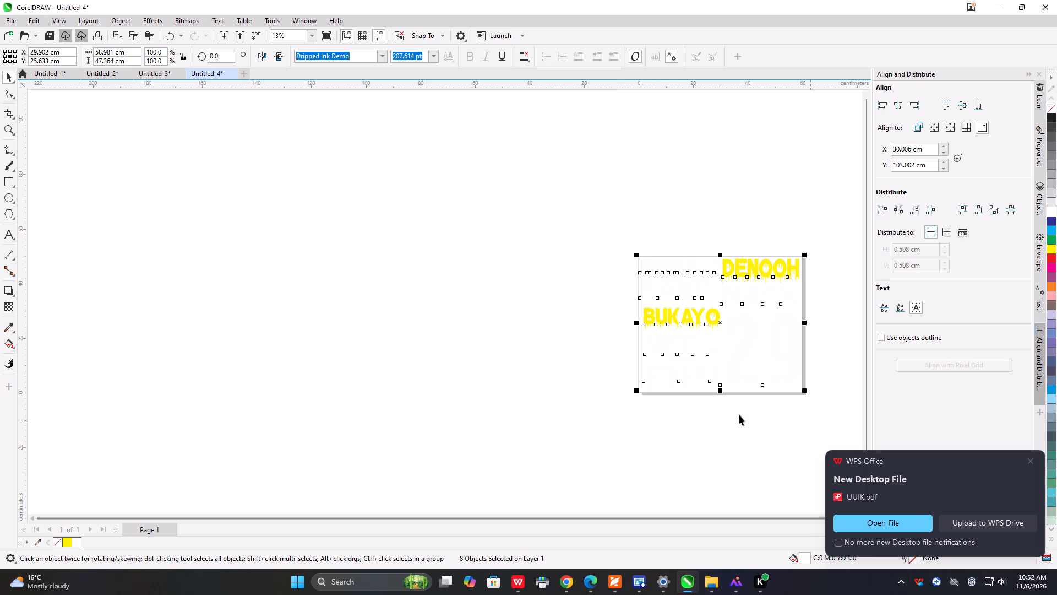
# Open the exported UUIK.pdf in WPS Office to check it.
pyautogui.click(876, 526)
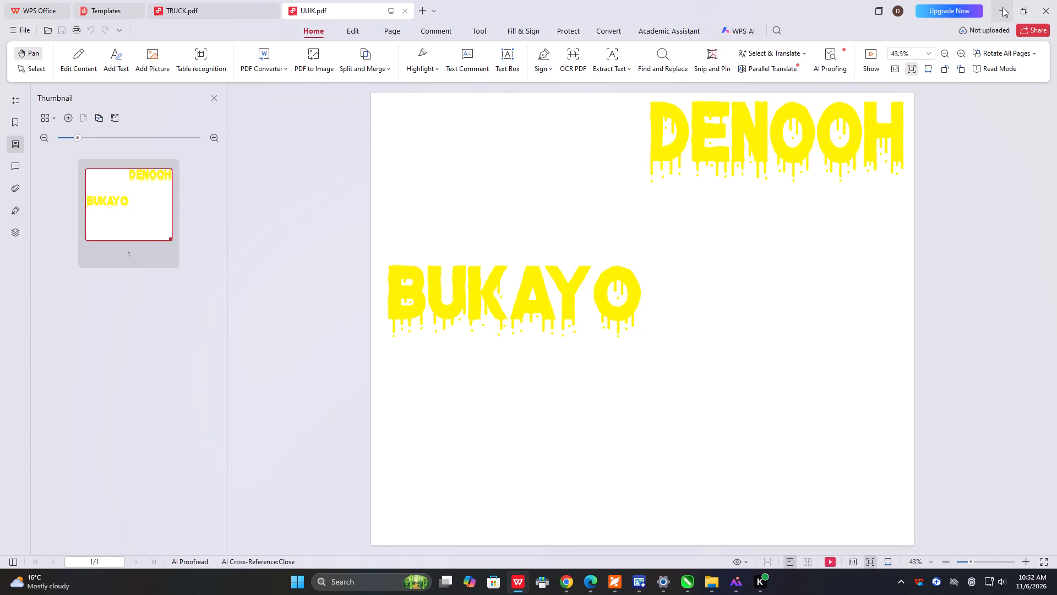
# Leave the PDF preview and switch back to the Untitled-4 drawing in CorelDRAW.
pyautogui.click(1002, 7)
pyautogui.moveTo(622, 241); pyautogui.dragTo(849, 453)
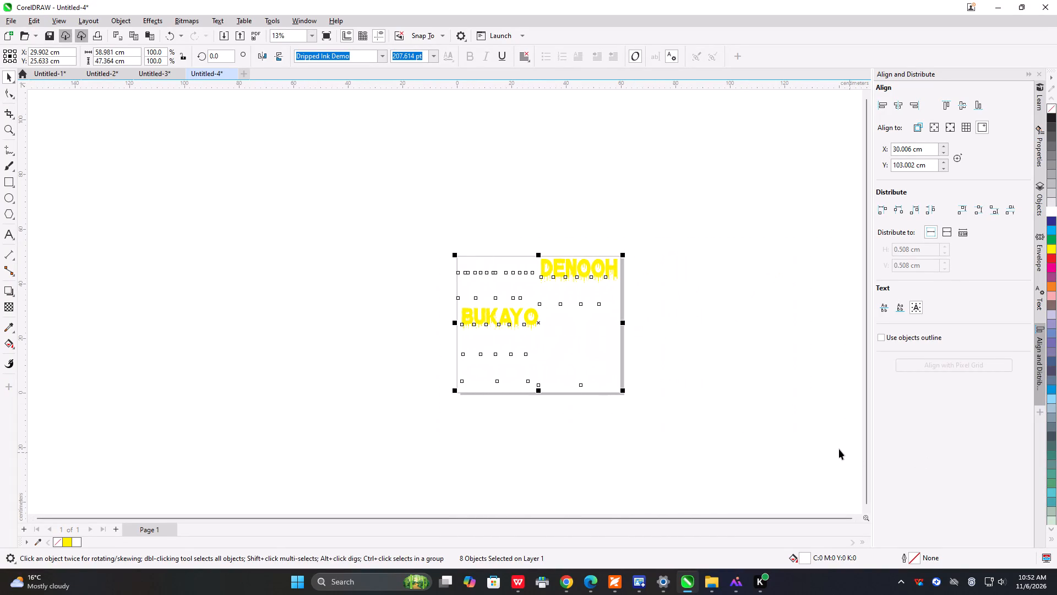
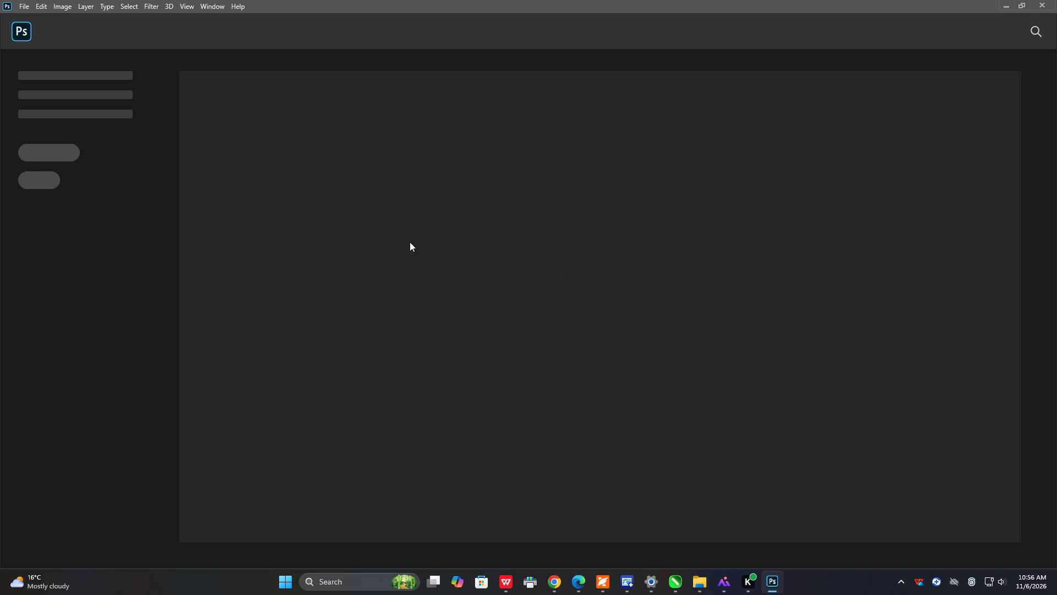
pyautogui.click(18, 5)
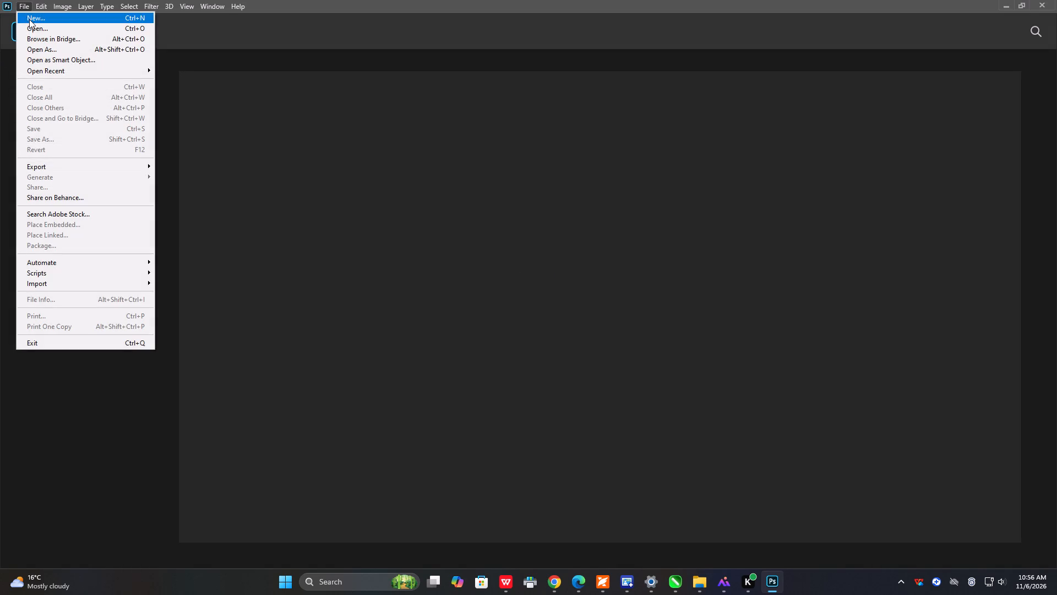
pyautogui.click(36, 29)
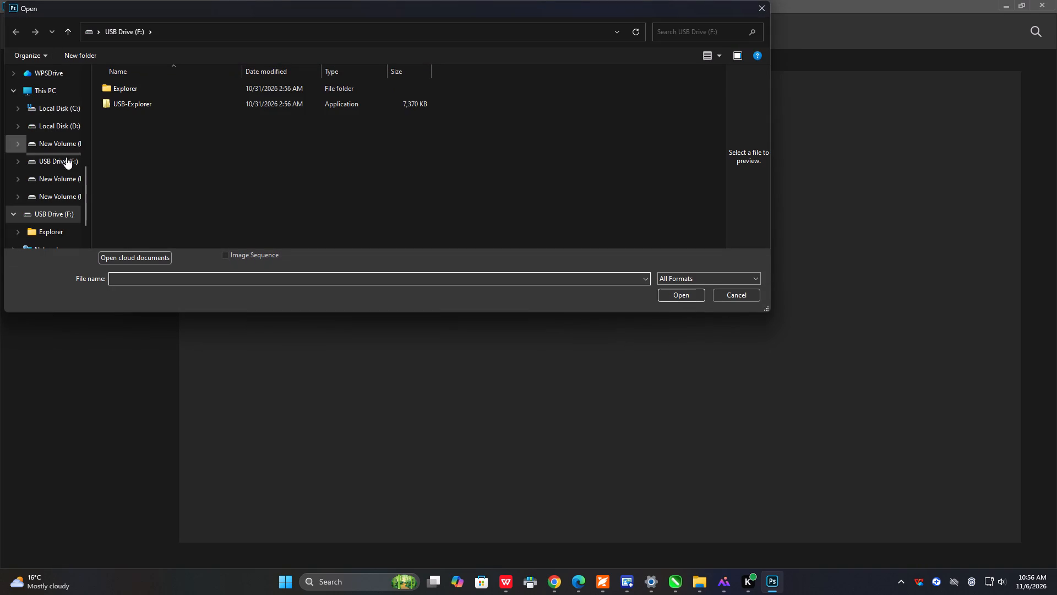
pyautogui.scroll(3, 53, 149)
pyautogui.scroll(5, 48, 95)
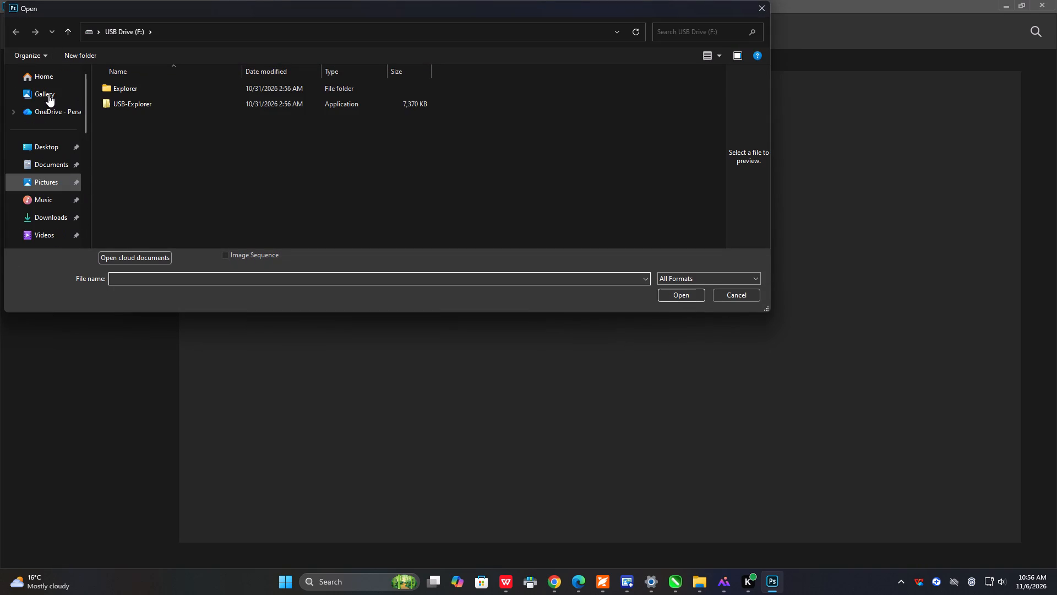
pyautogui.click(50, 77)
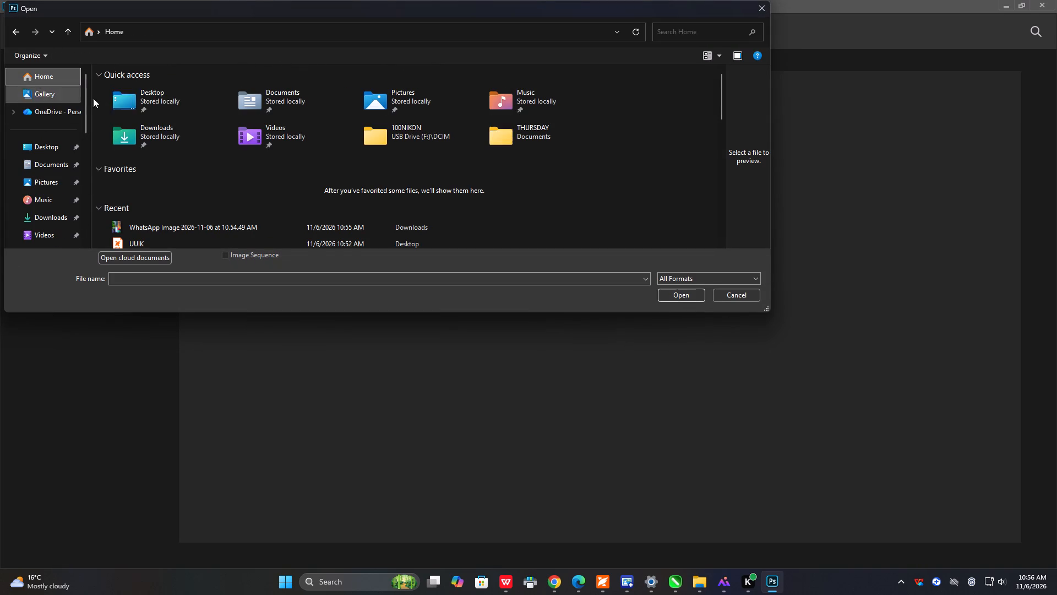
pyautogui.click(146, 244)
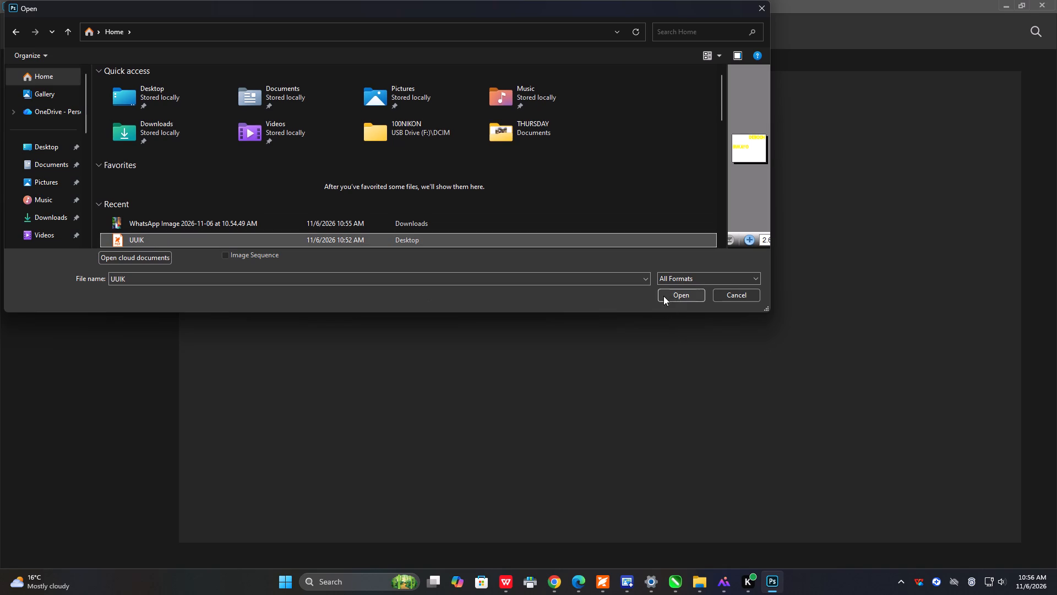
pyautogui.click(675, 295)
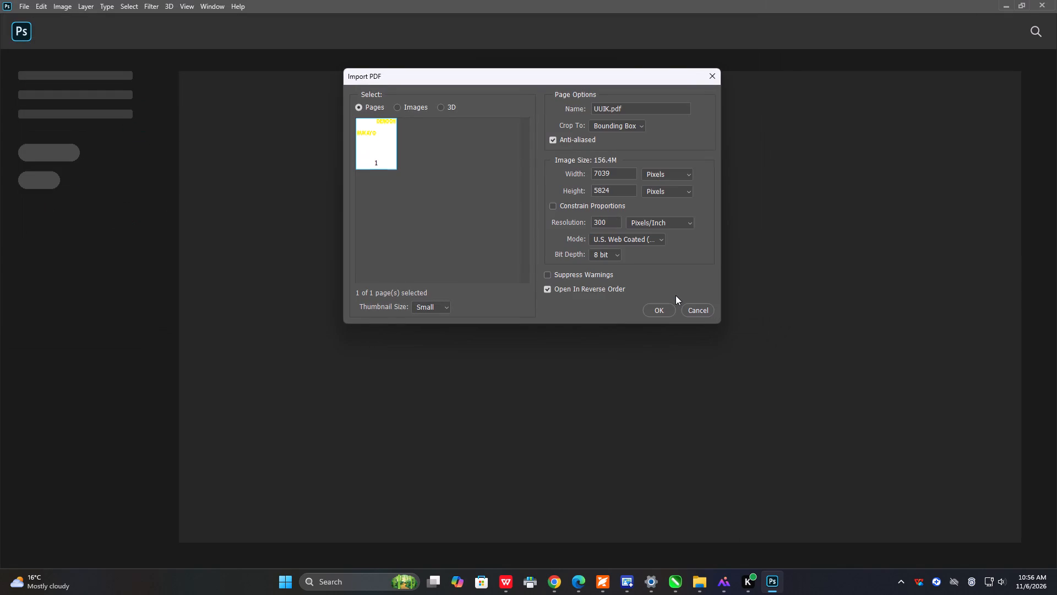
pyautogui.click(654, 310)
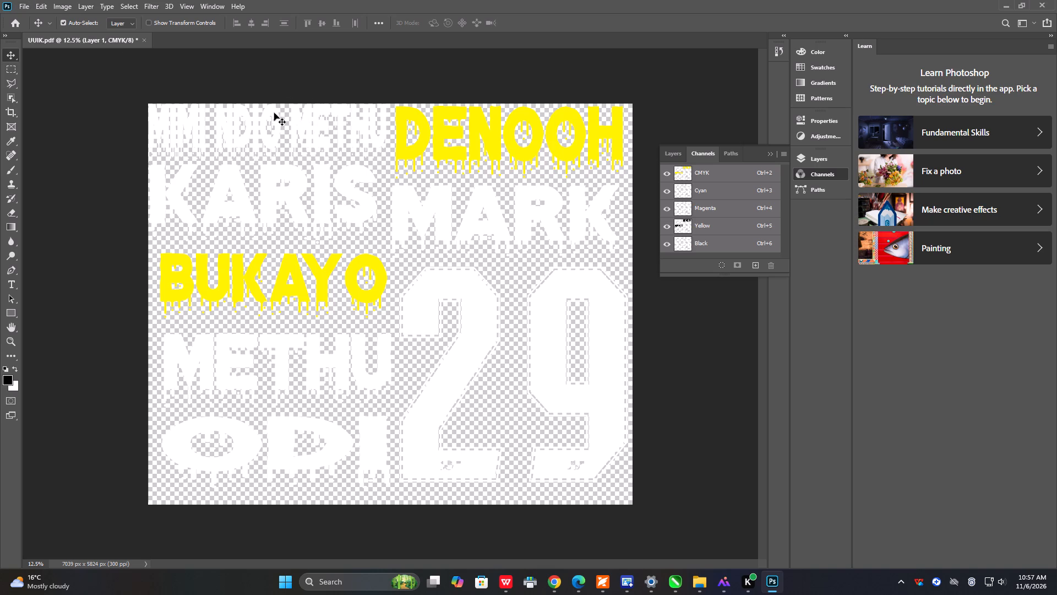
# Set the image mode to CMYK Color.
pyautogui.click(59, 6)
pyautogui.click(66, 20)
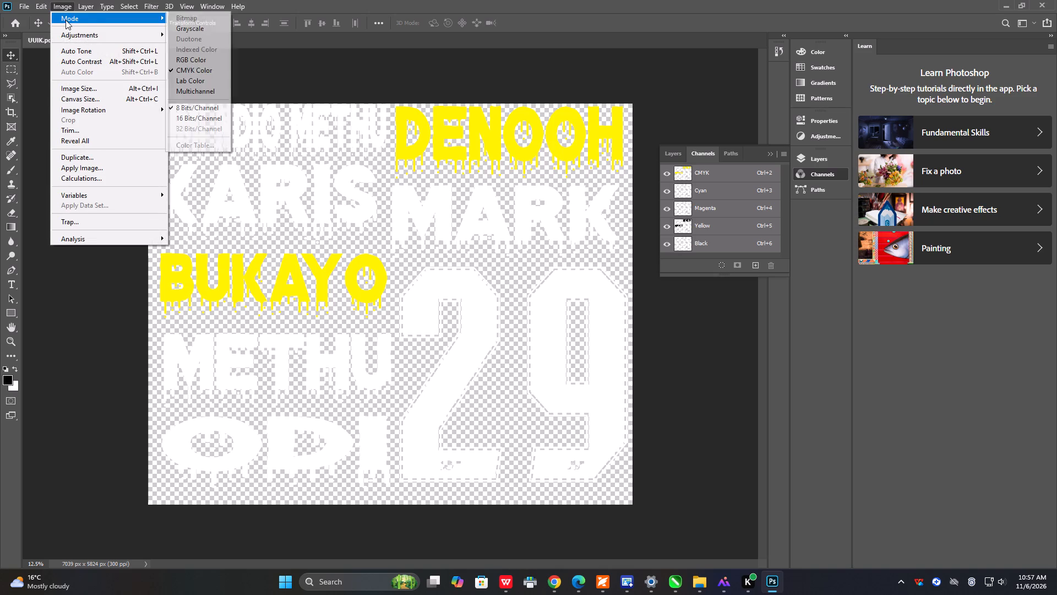
pyautogui.click(203, 73)
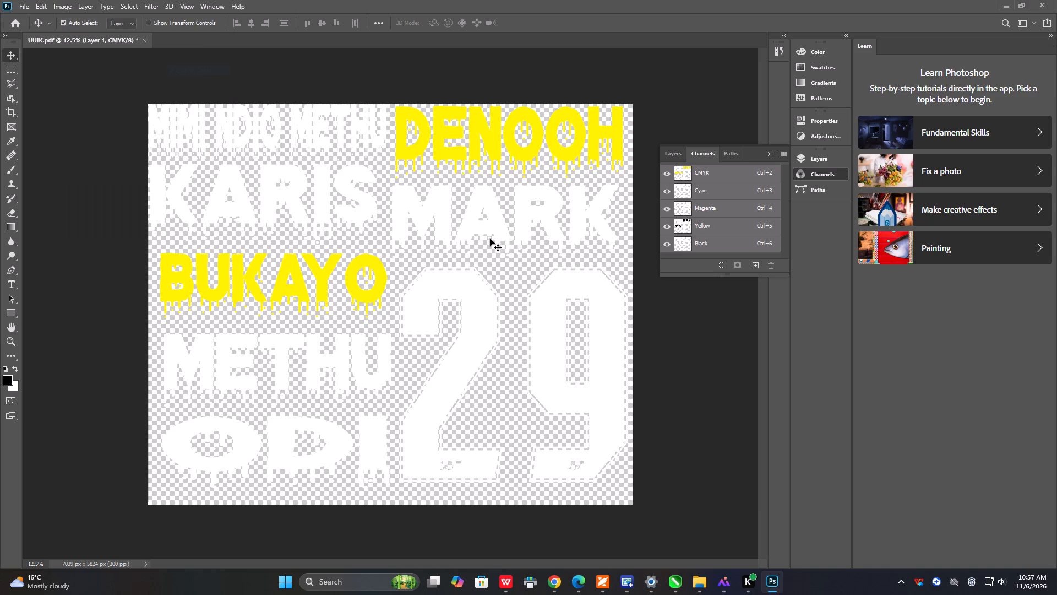
# Load the Layer 1 transparency as a new selection and create a red spot channel from it at 100% solidity.
pyautogui.click(126, 7)
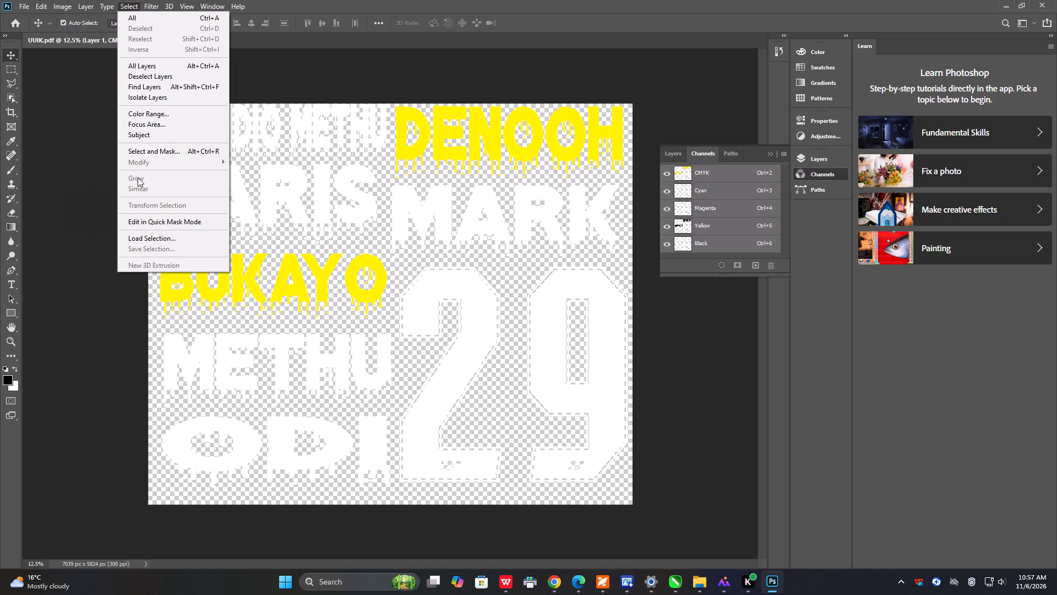
pyautogui.click(135, 240)
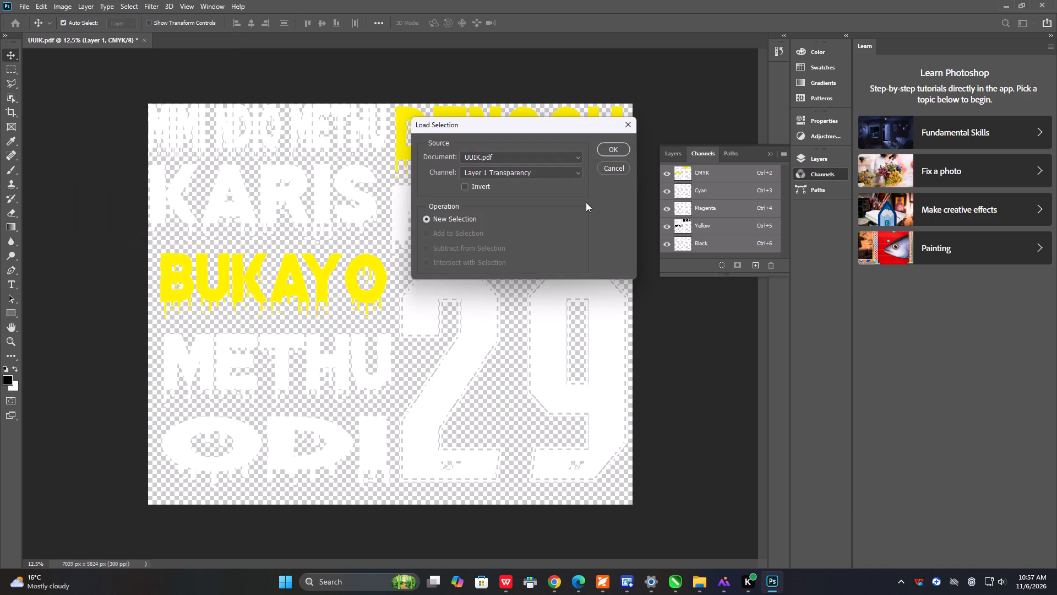
pyautogui.click(613, 150)
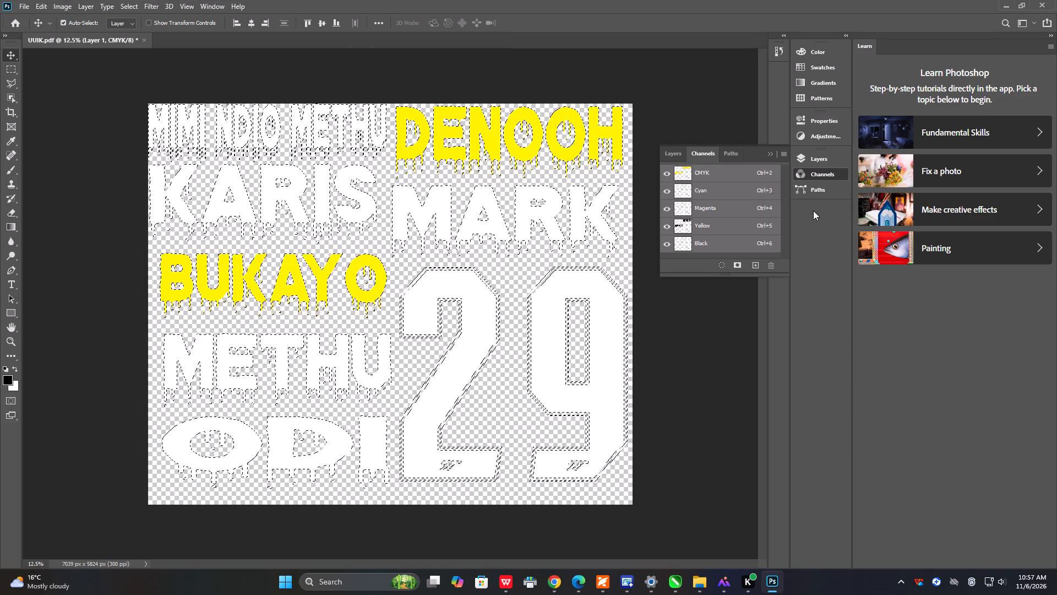
pyautogui.click(782, 154)
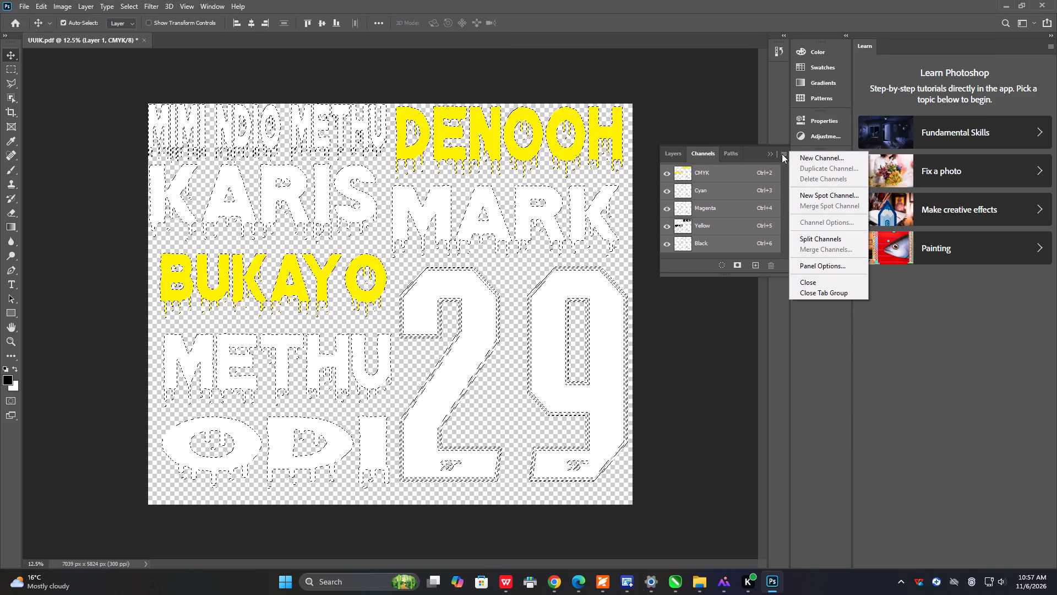
pyautogui.click(803, 196)
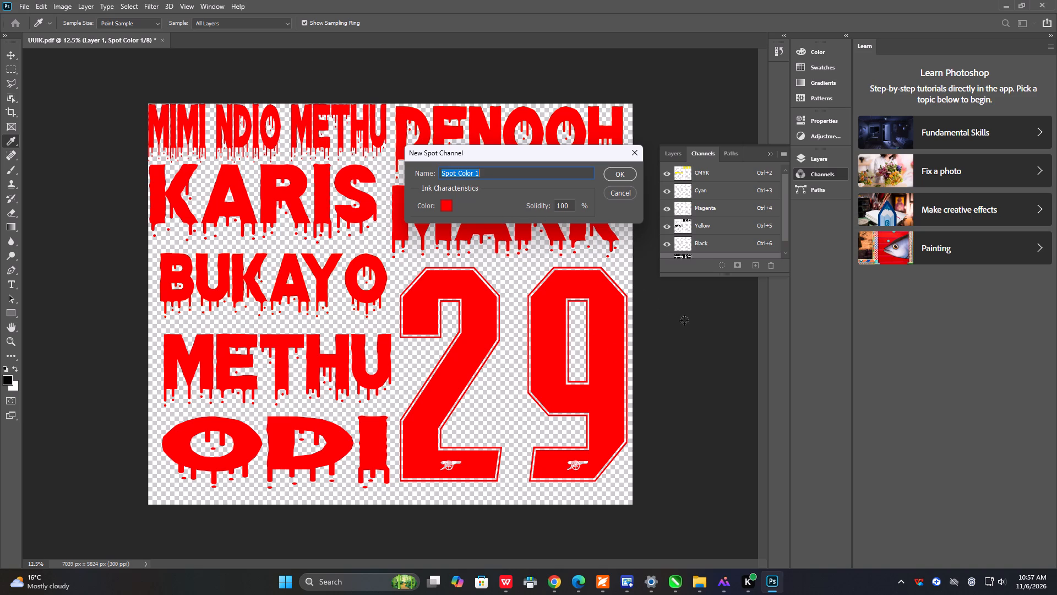
pyautogui.click(620, 174)
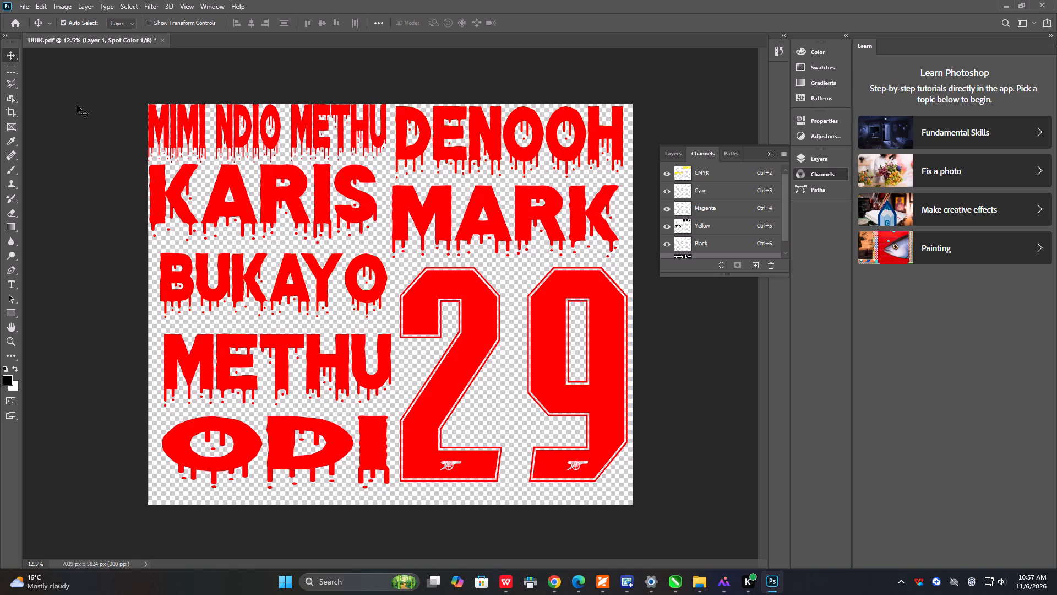
# Save the document on the computer to USB Drive (F:) as a Photoshop file named UUIK, with spot colours, layers and Maximize Compatibility.
pyautogui.click(20, 7)
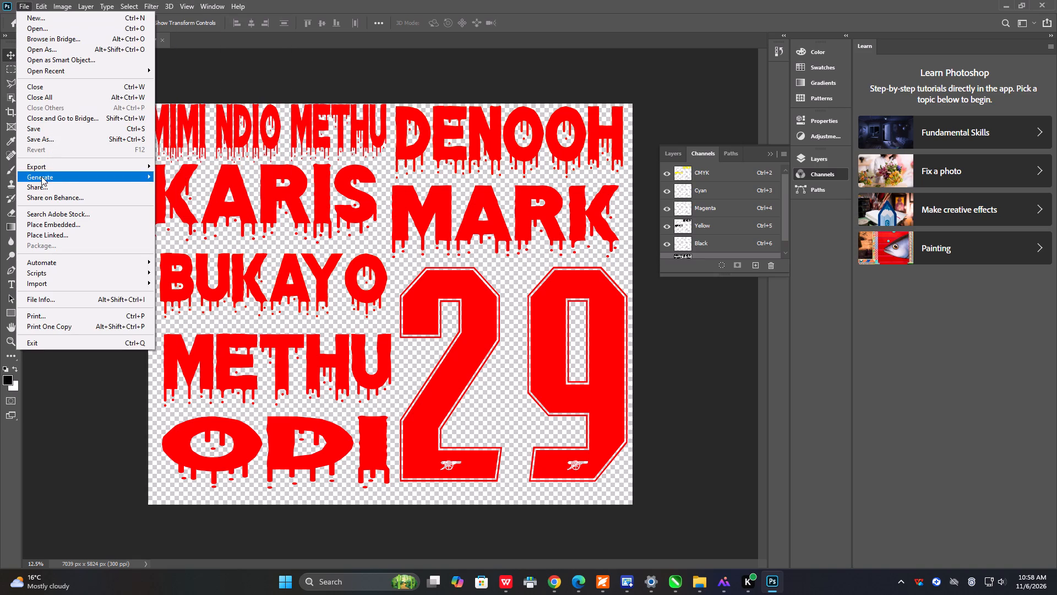
pyautogui.click(42, 139)
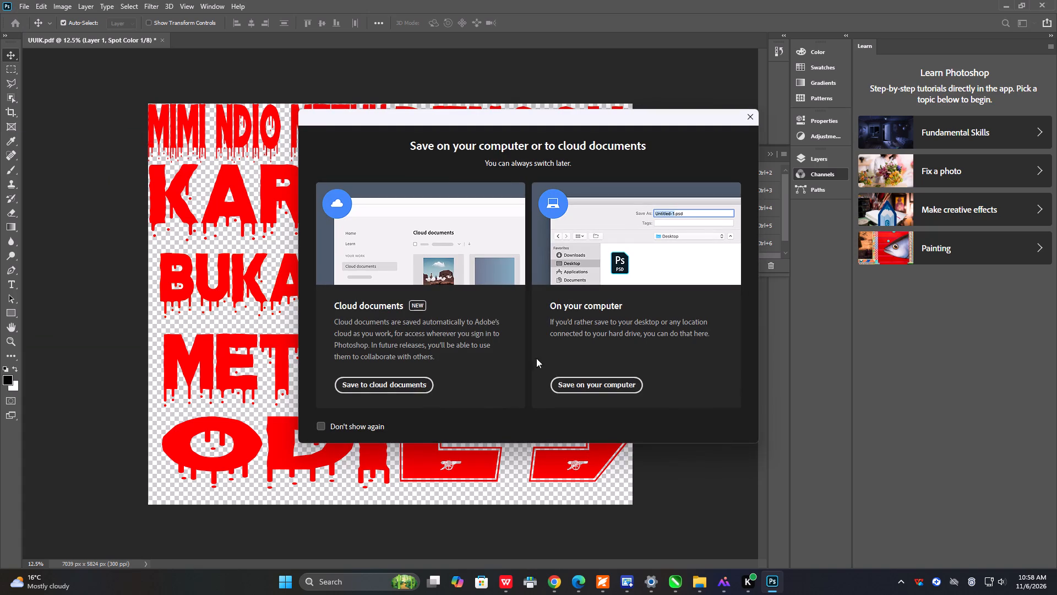
pyautogui.click(609, 382)
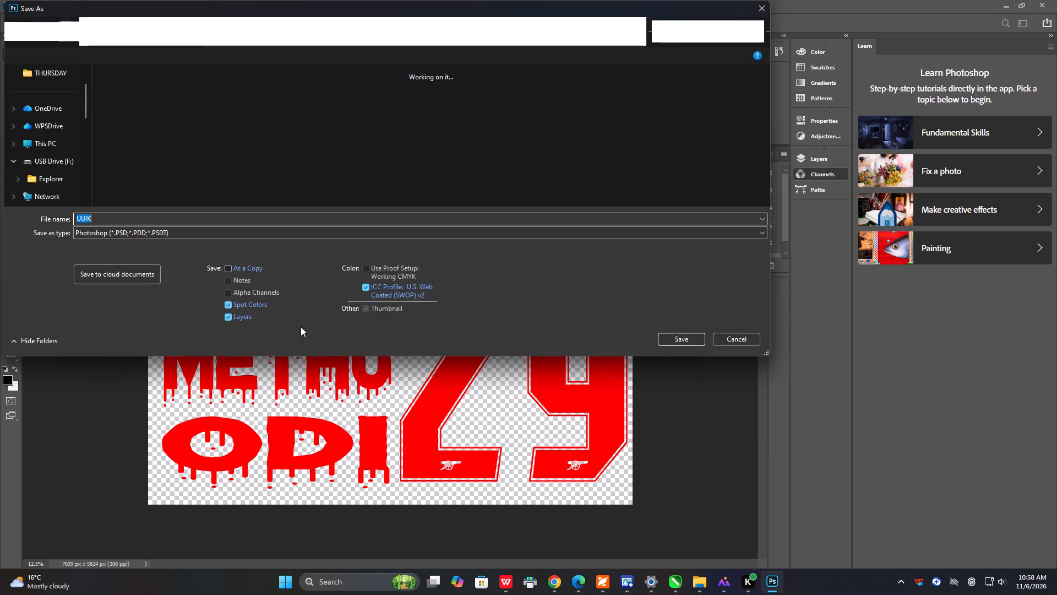
pyautogui.scroll(-4, 59, 167)
pyautogui.click(54, 163)
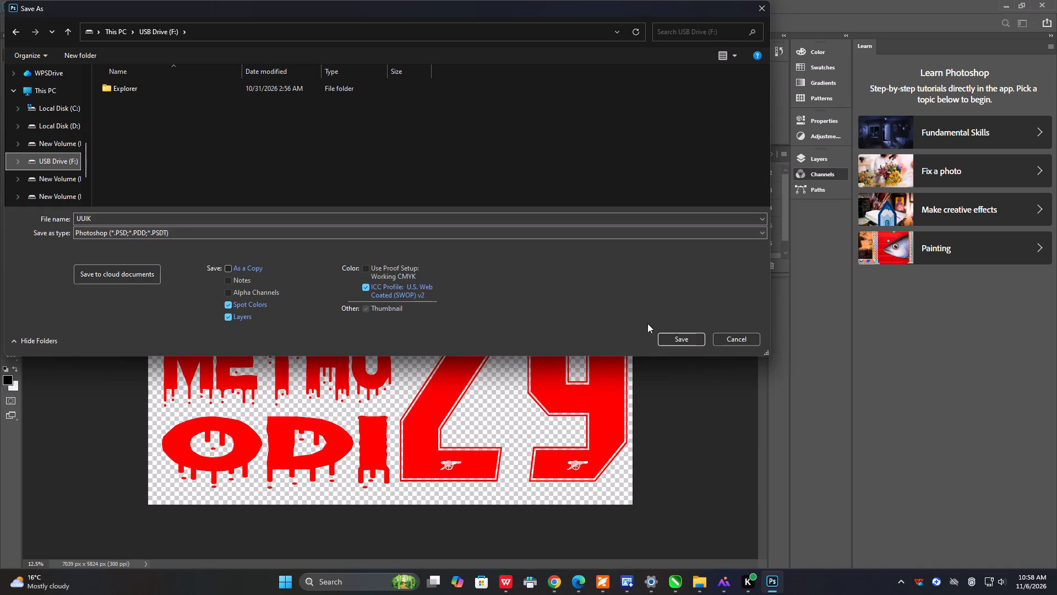
pyautogui.click(686, 343)
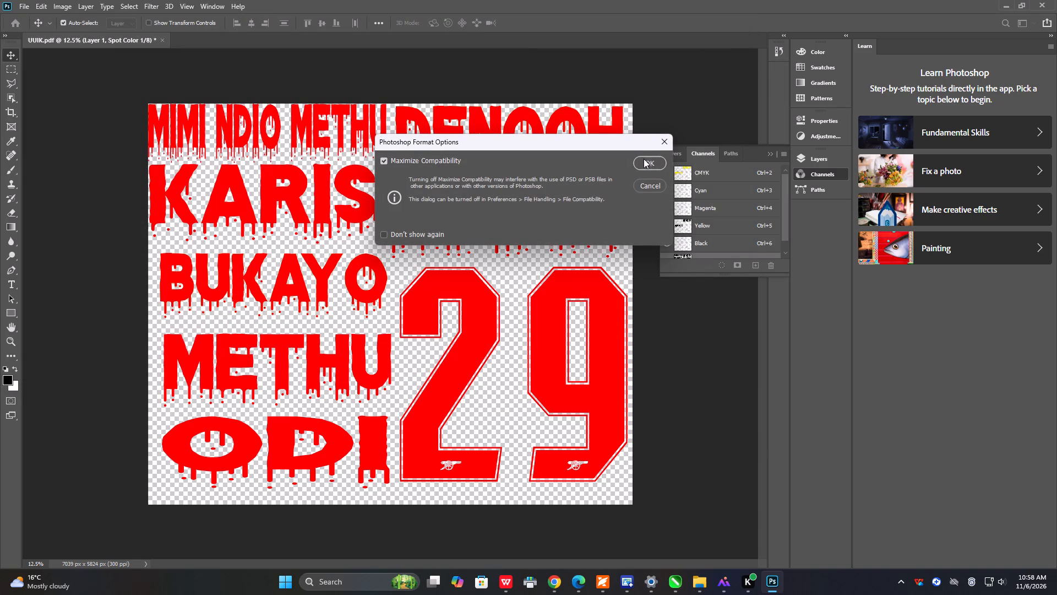
pyautogui.click(644, 158)
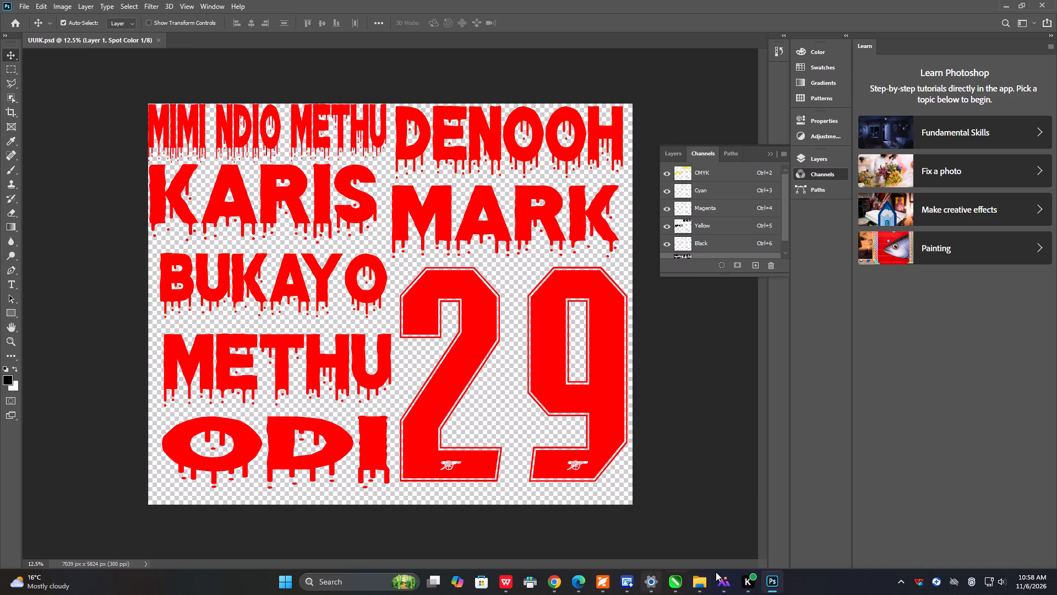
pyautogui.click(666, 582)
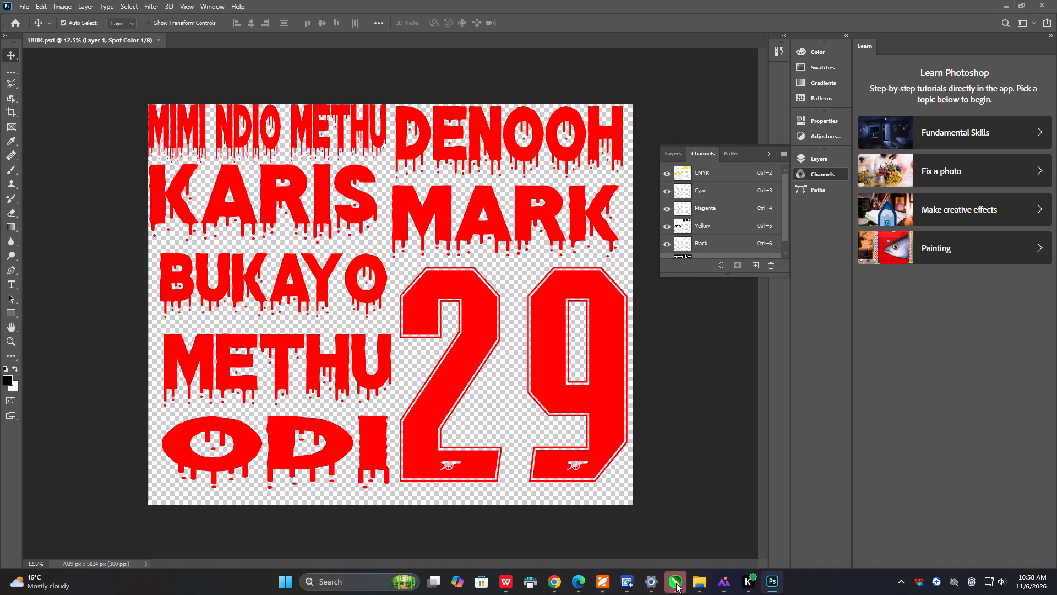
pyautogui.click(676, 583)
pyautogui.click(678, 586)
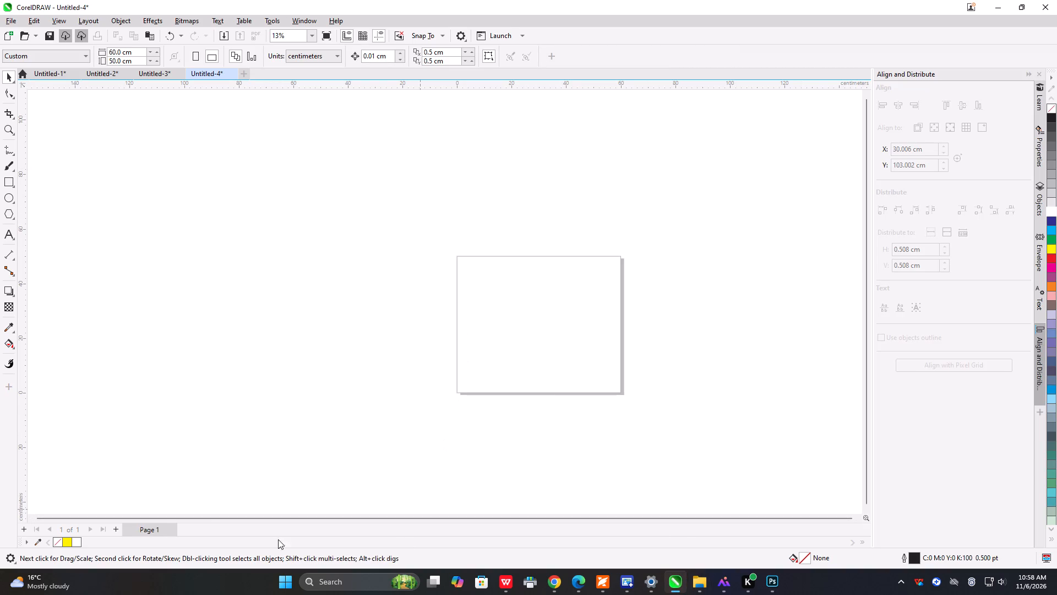
pyautogui.click(556, 584)
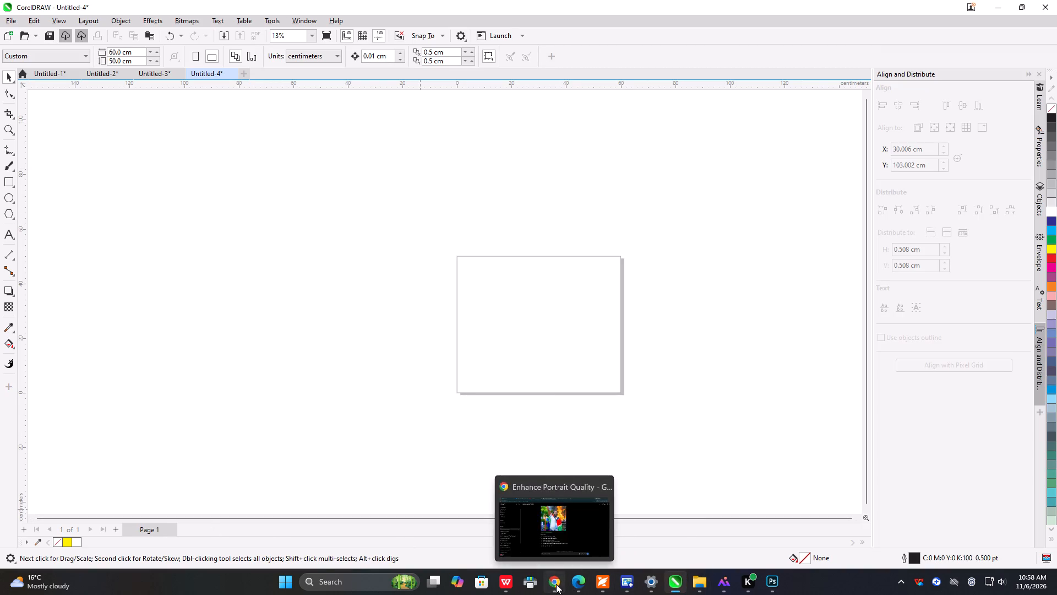
pyautogui.scroll(3, 486, 294)
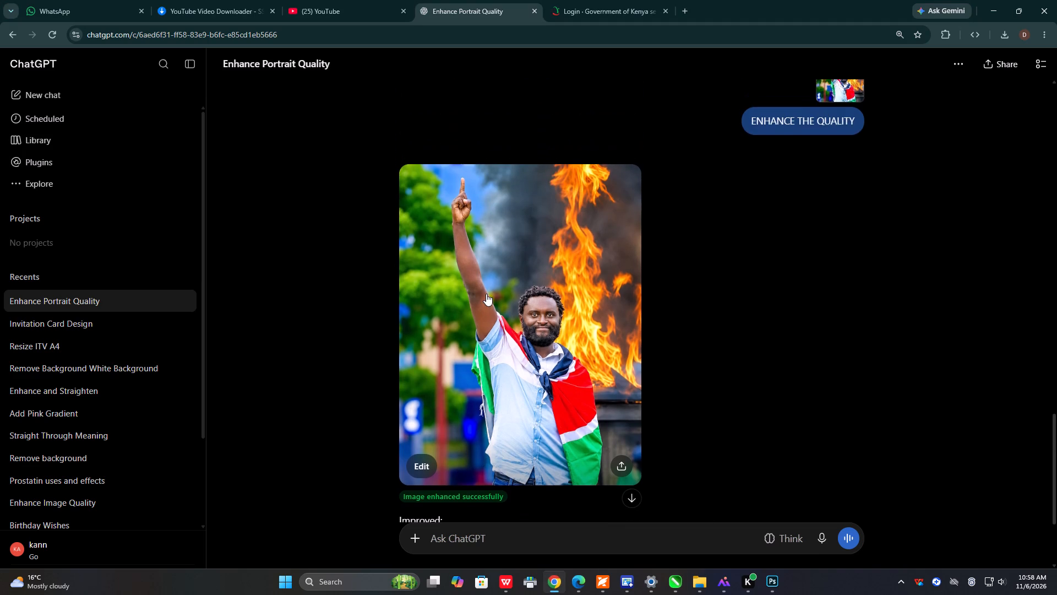
pyautogui.scroll(-6, 486, 294)
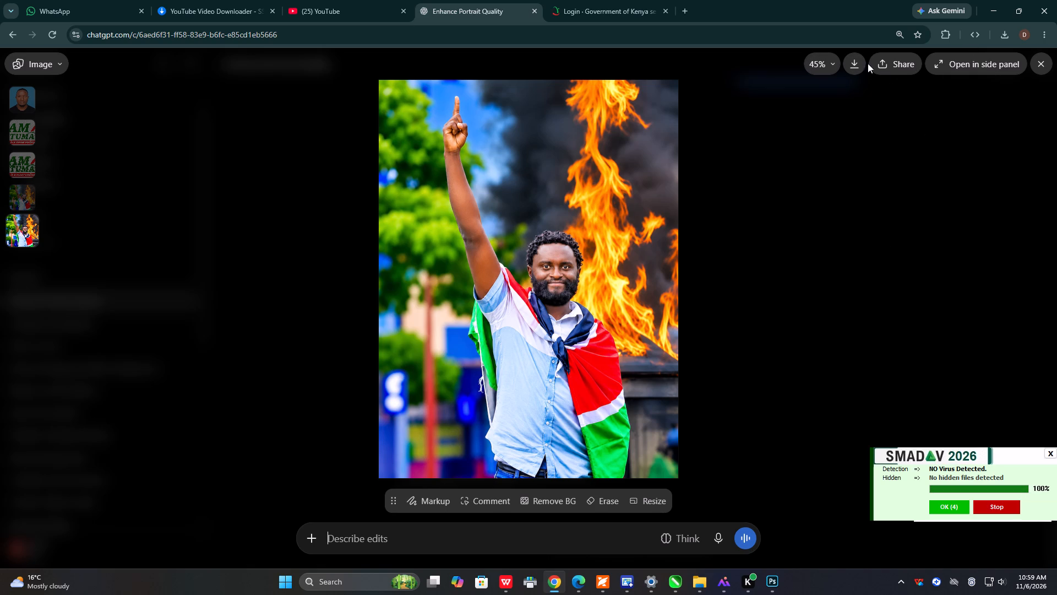
pyautogui.click(853, 59)
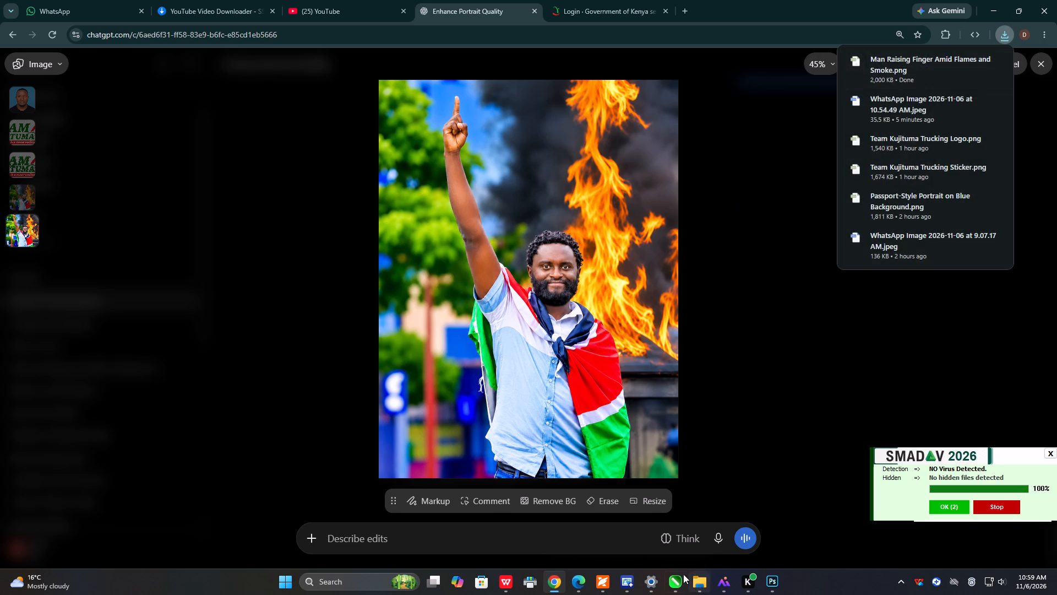
# Switch to the blank Untitled-4 document in CorelDRAW and bring up the Downloads folder in File Explorer over it.
pyautogui.click(672, 582)
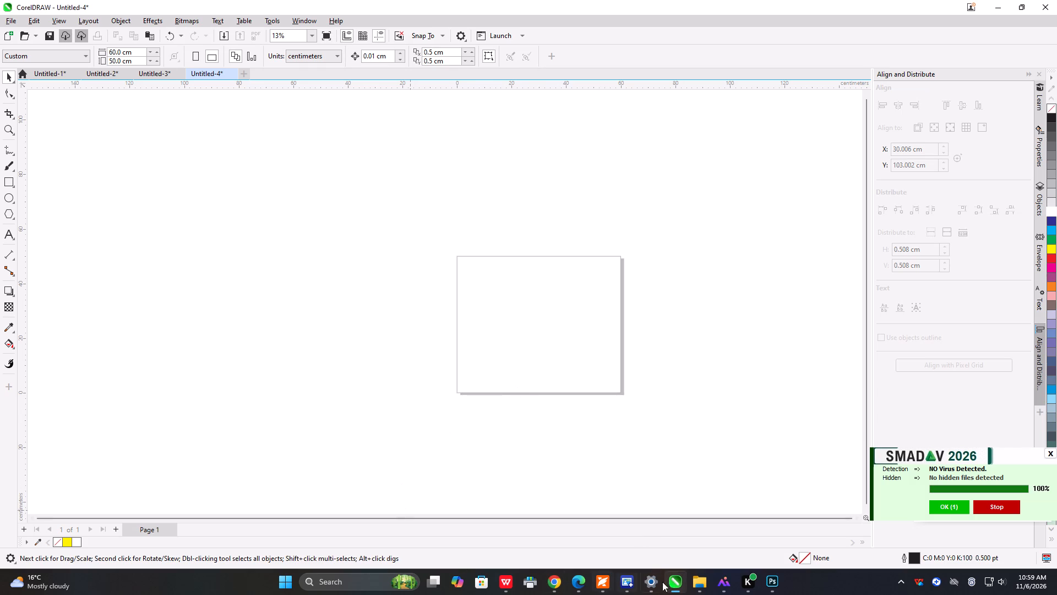
pyautogui.click(697, 580)
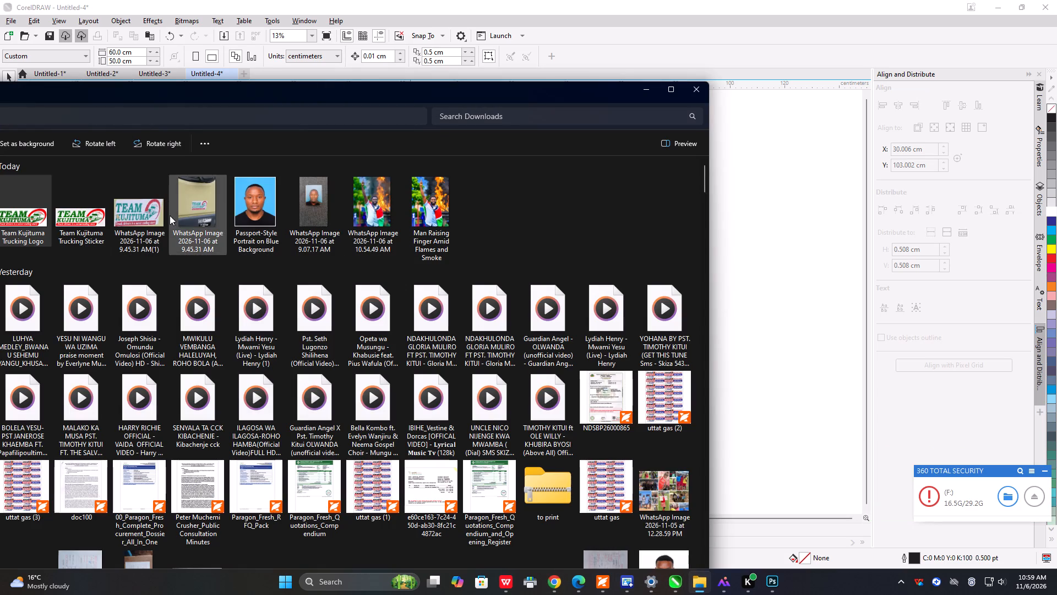